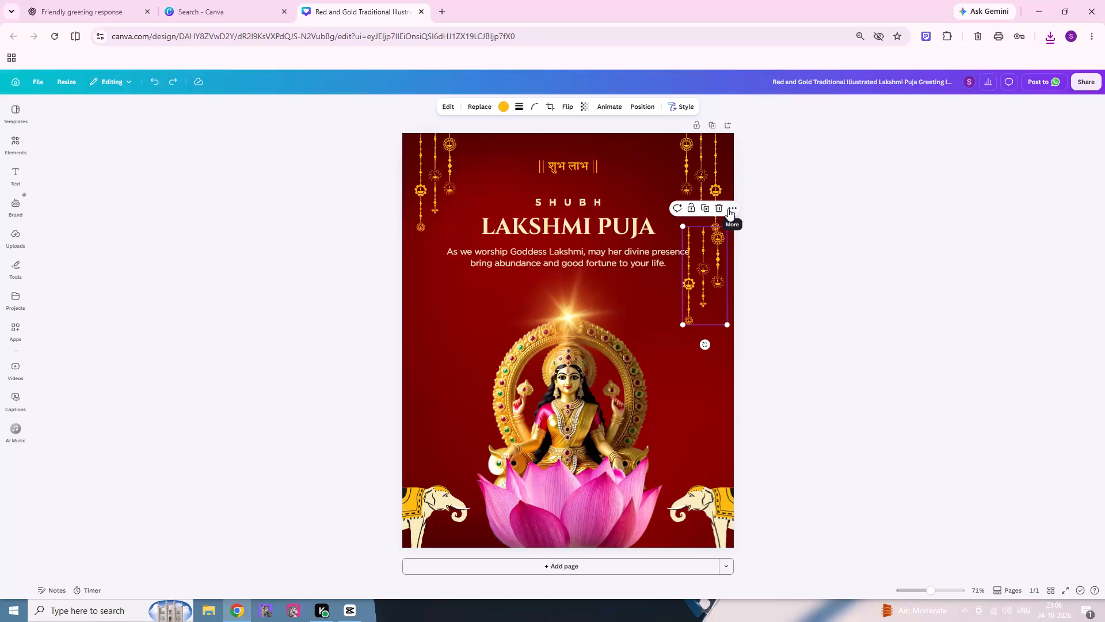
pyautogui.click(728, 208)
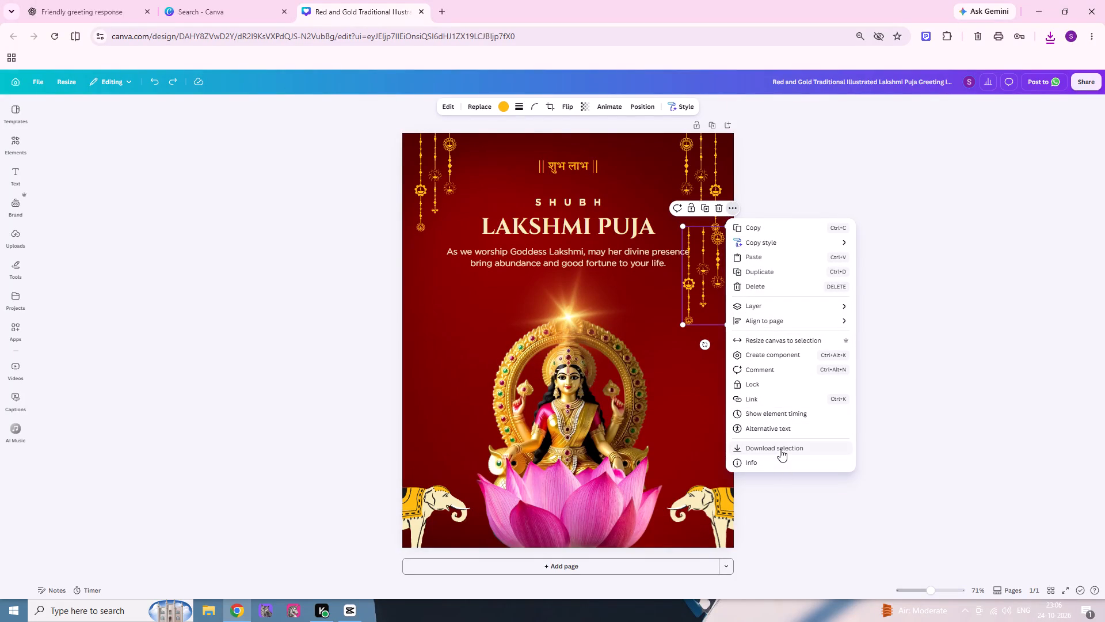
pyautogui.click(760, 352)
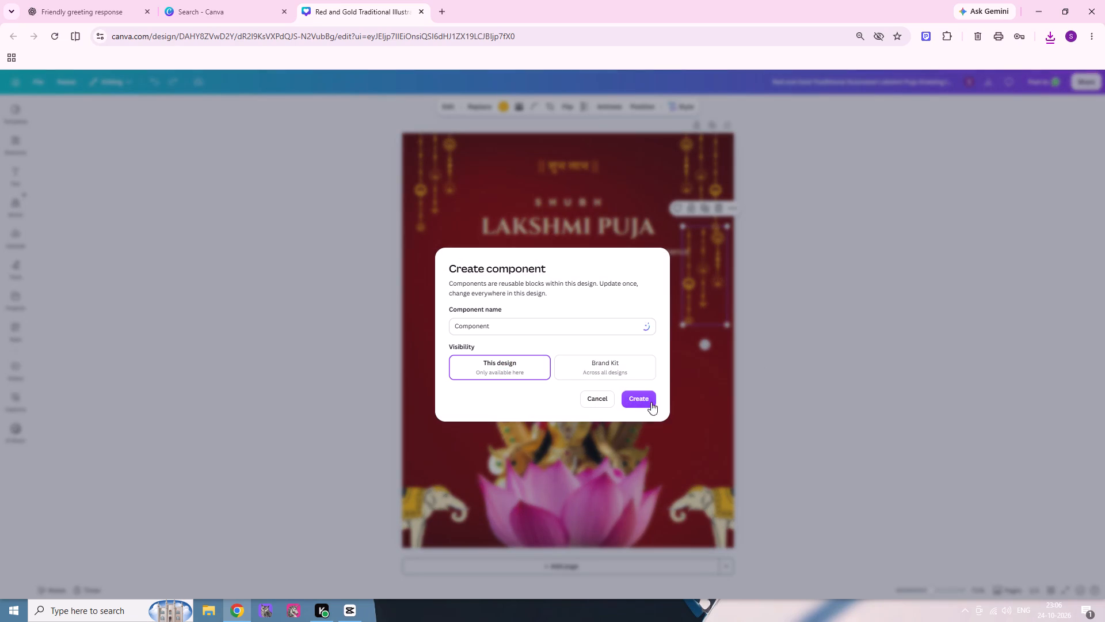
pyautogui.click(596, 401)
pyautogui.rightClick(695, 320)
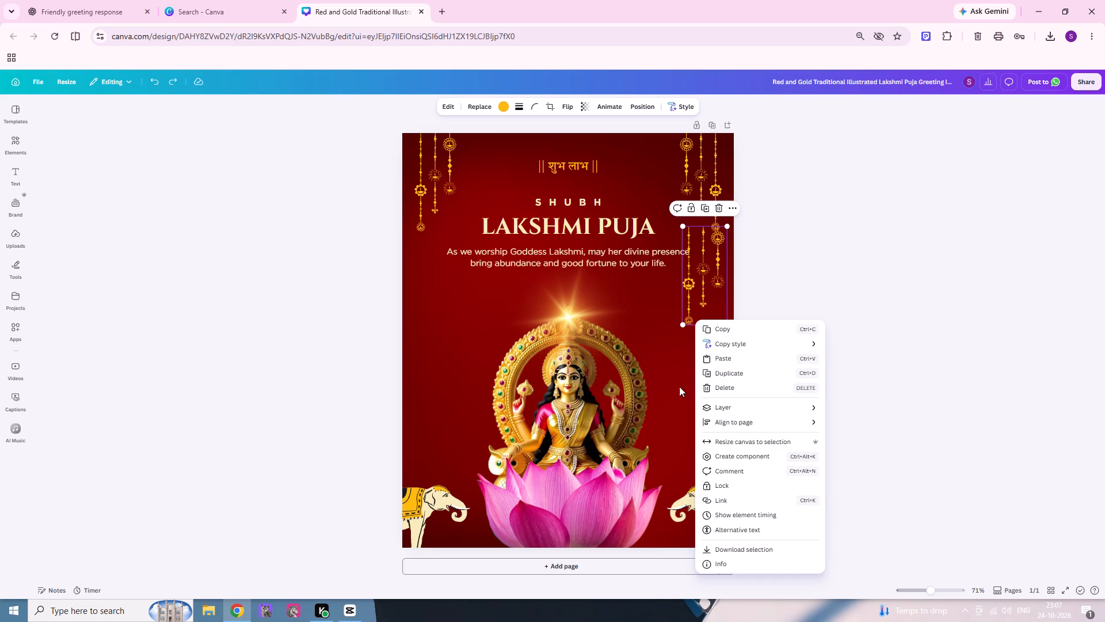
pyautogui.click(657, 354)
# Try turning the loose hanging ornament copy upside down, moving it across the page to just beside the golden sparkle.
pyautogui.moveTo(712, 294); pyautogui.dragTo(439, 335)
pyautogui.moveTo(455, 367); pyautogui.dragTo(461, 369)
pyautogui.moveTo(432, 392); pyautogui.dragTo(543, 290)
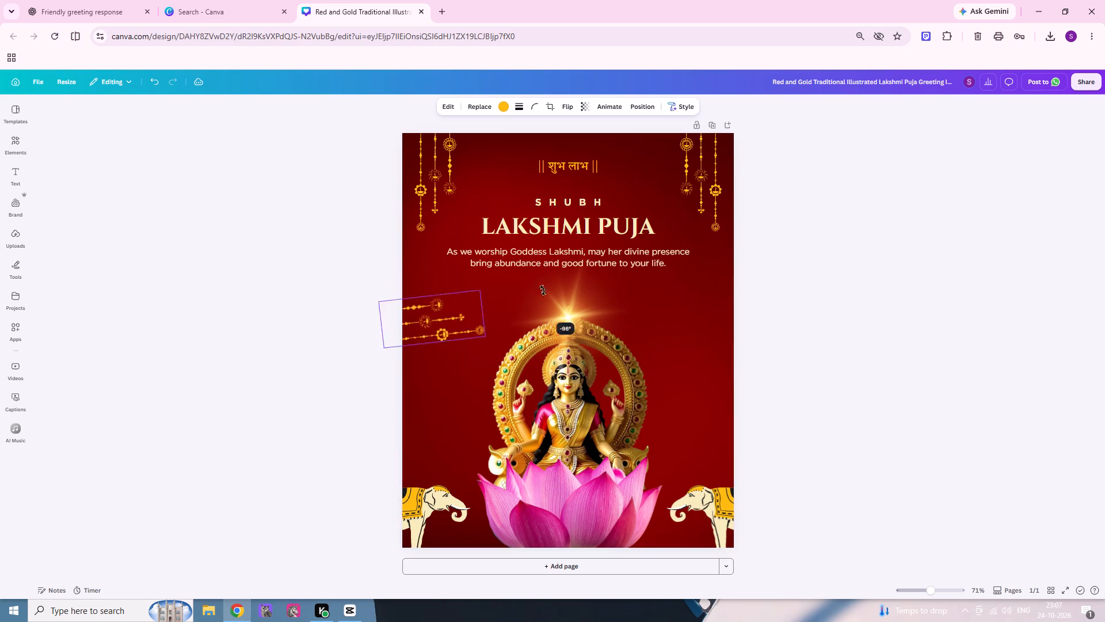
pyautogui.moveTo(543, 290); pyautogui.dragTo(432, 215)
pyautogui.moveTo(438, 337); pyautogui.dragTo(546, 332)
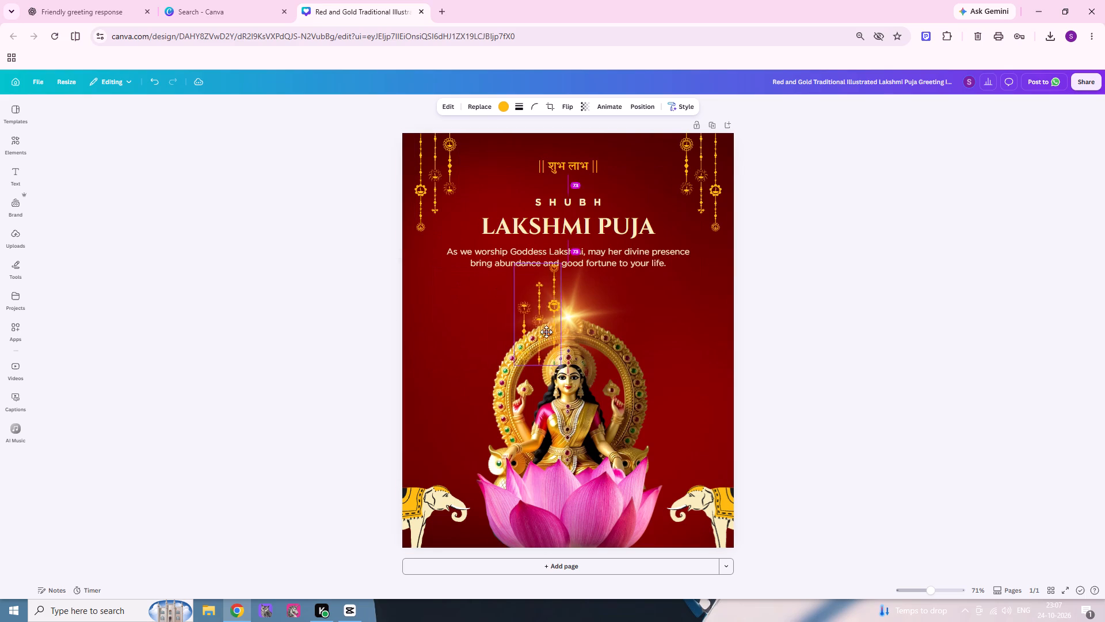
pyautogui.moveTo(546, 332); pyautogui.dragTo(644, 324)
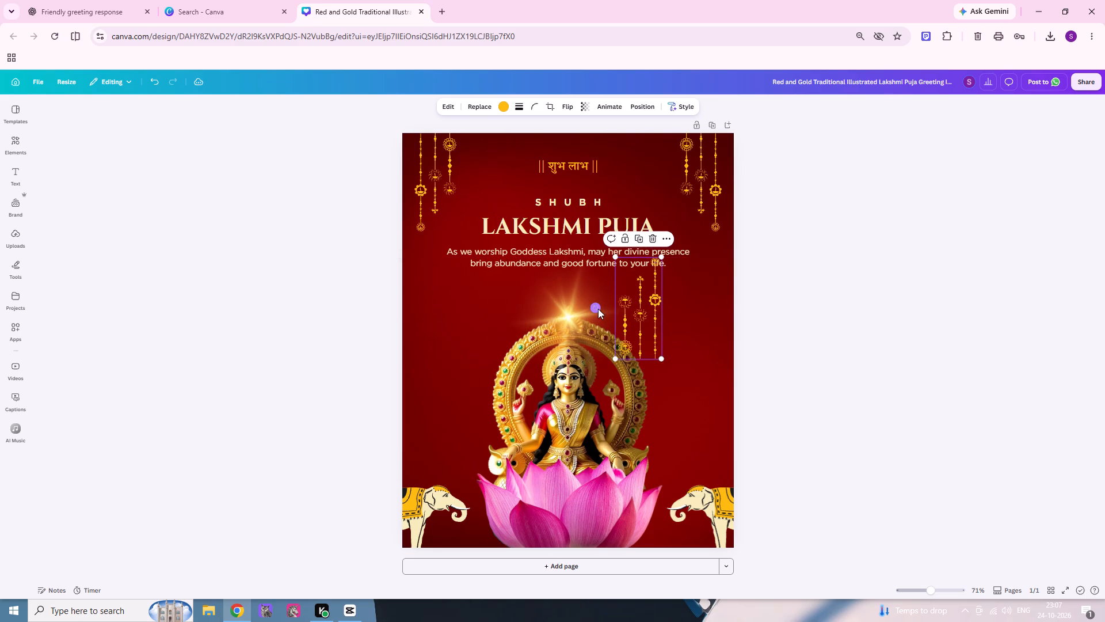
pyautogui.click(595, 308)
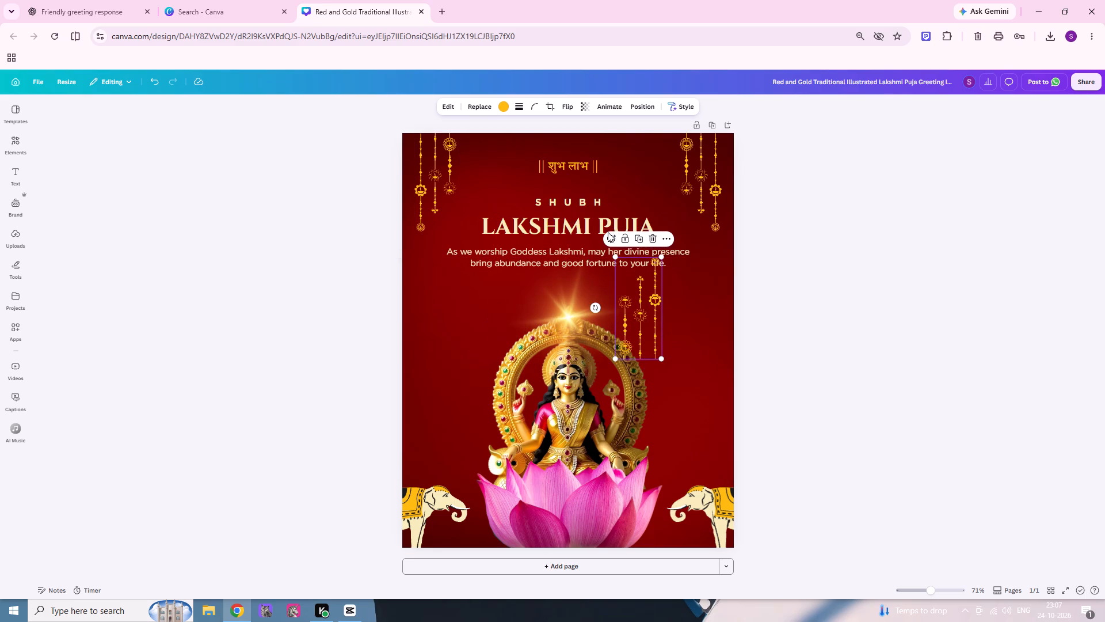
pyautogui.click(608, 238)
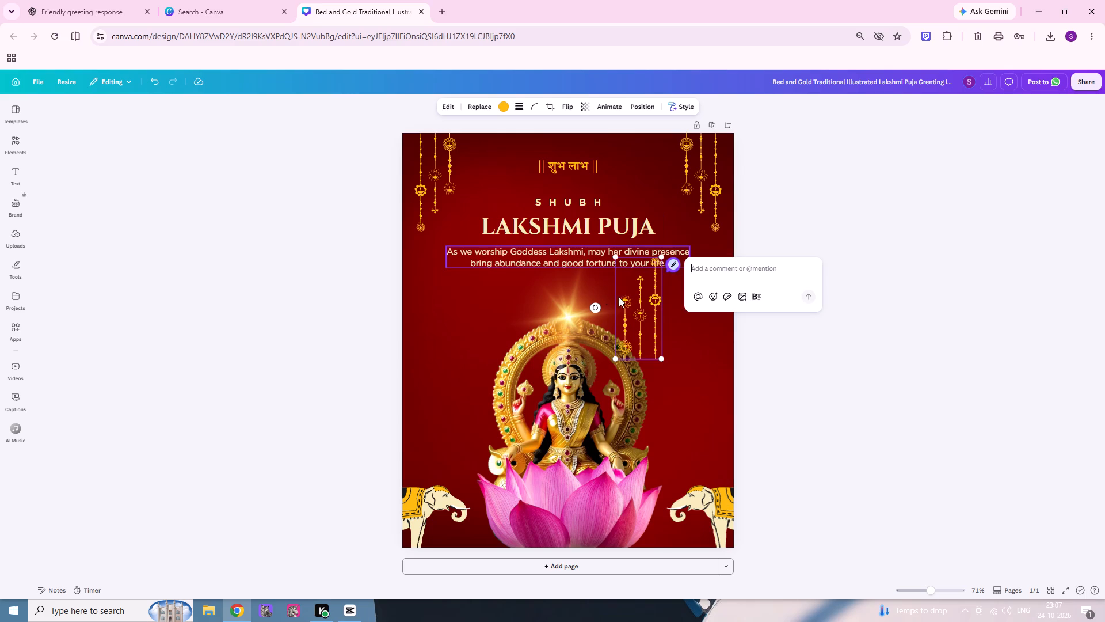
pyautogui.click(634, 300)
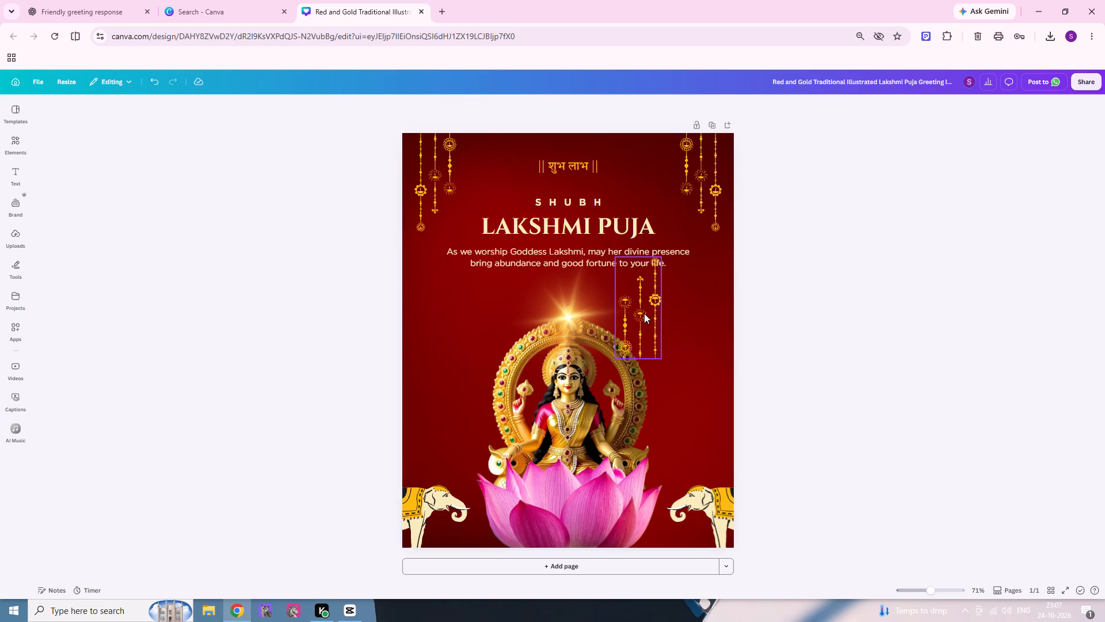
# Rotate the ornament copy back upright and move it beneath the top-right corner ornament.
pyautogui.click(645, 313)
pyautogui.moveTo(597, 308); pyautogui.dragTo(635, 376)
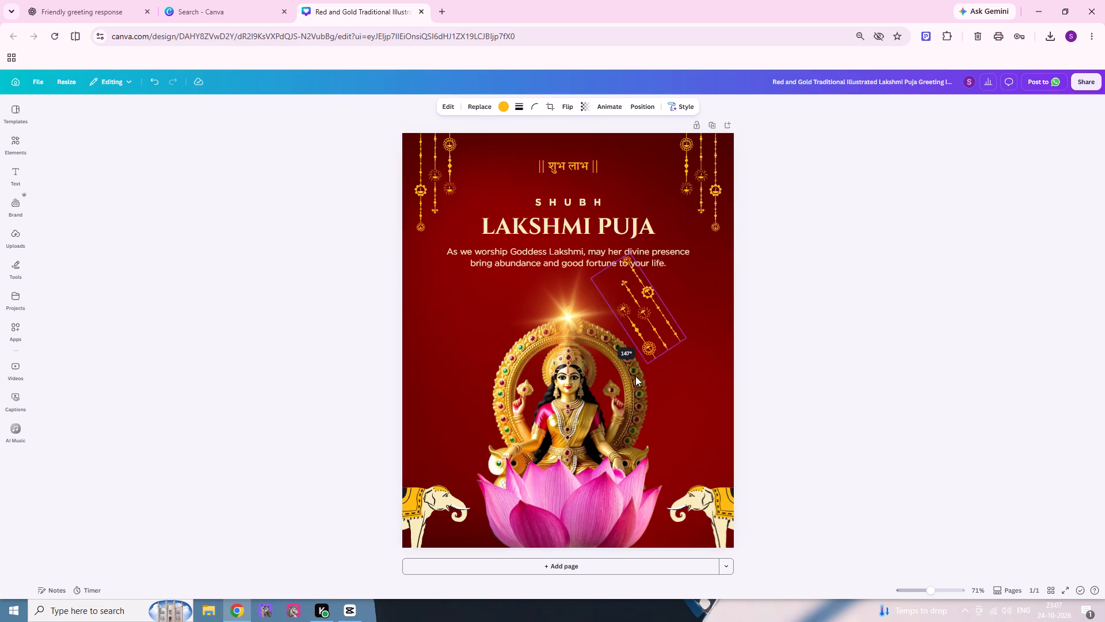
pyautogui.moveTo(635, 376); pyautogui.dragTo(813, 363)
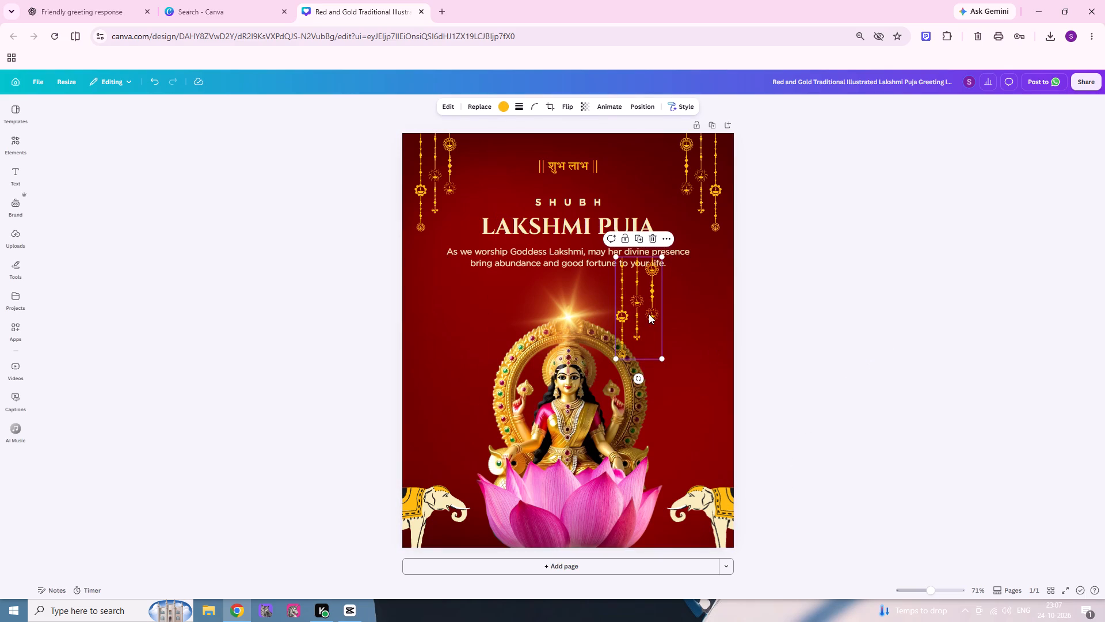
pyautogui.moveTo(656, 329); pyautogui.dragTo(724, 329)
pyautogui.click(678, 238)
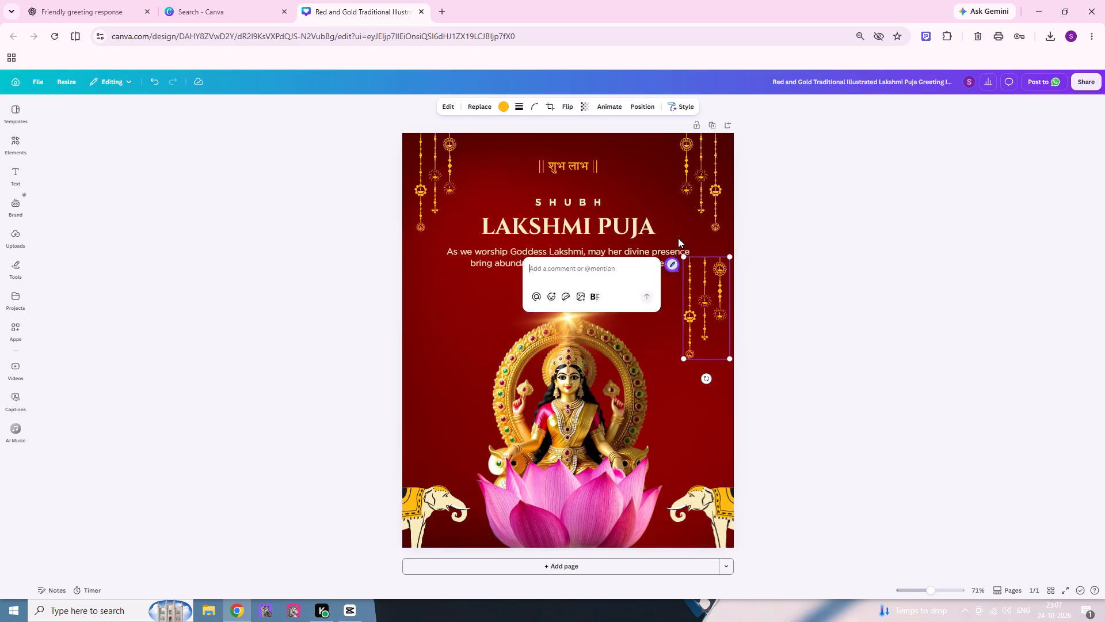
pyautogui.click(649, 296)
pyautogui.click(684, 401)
# Flip the loose hanging ornament copy horizontally.
pyautogui.click(721, 320)
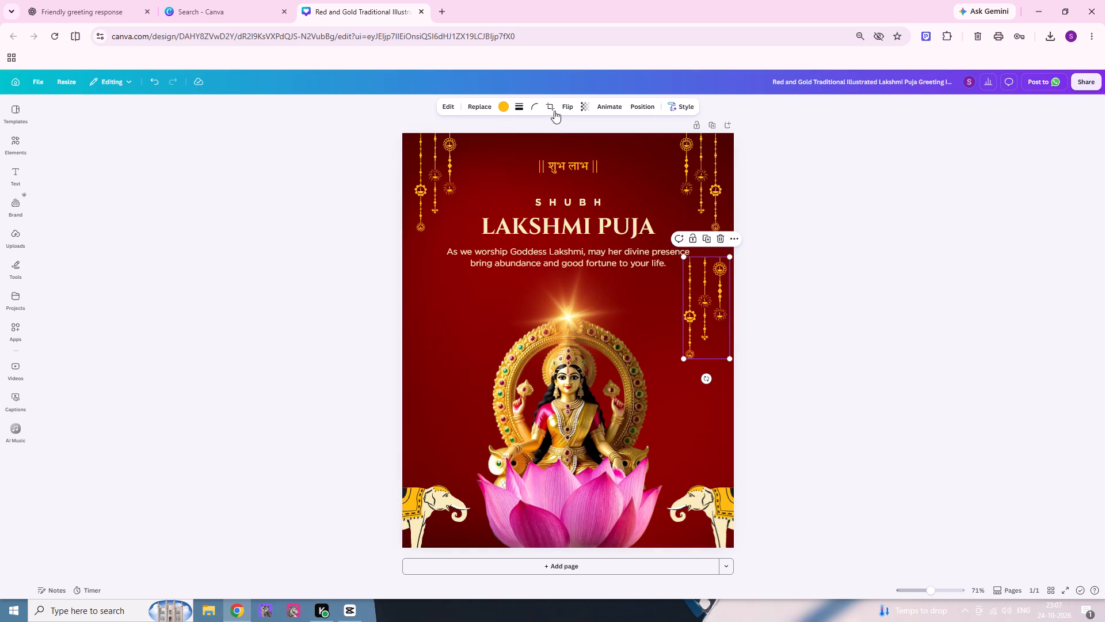
pyautogui.click(566, 108)
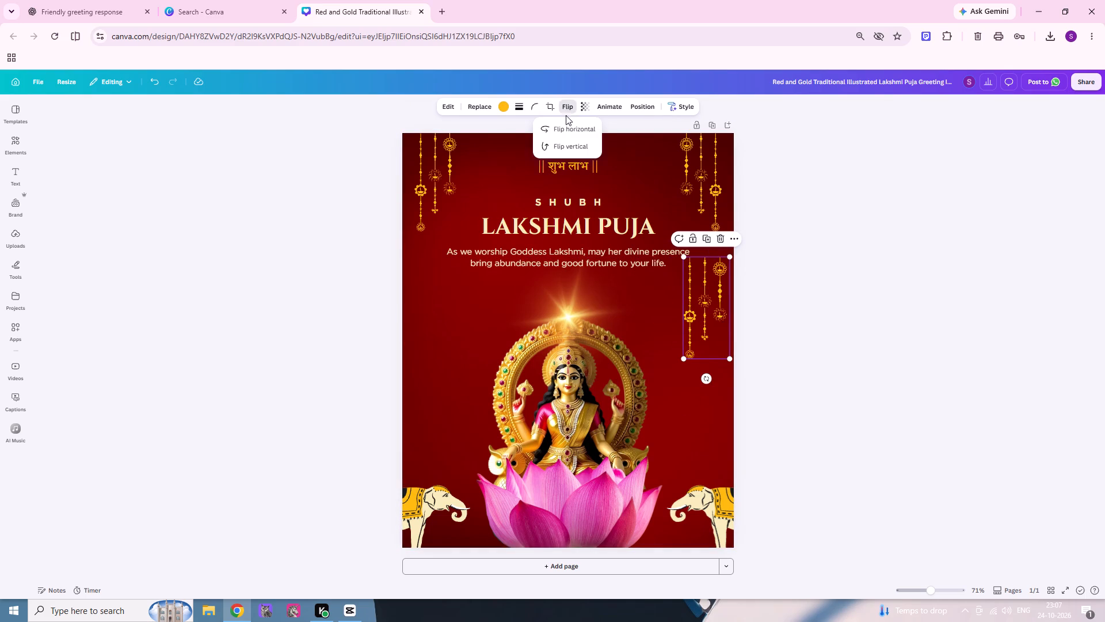
pyautogui.click(567, 128)
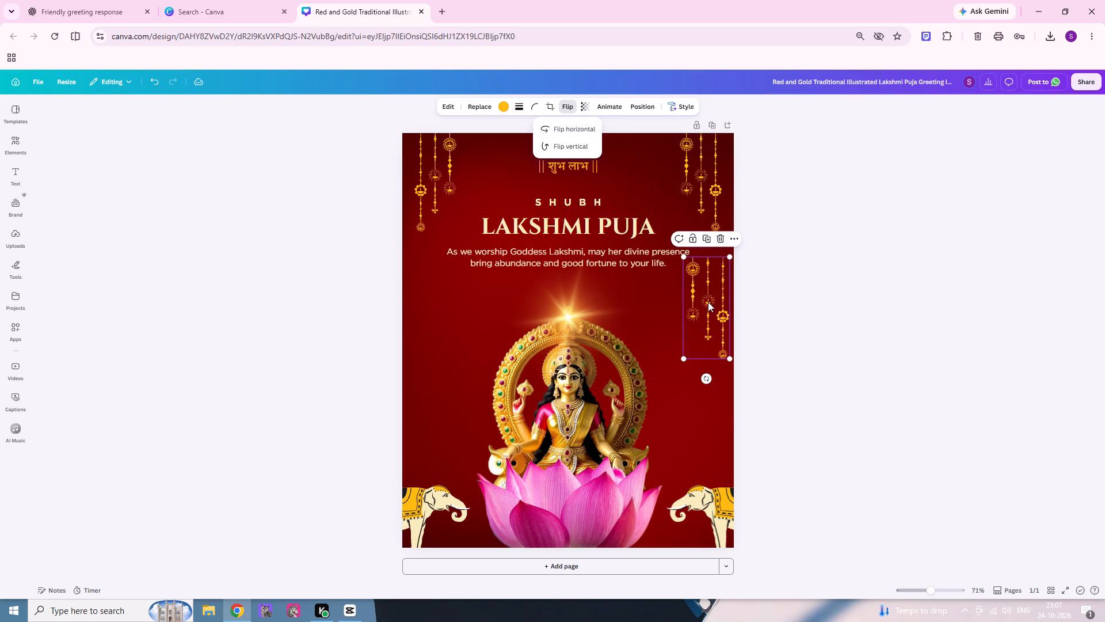
# Place the flipped ornament at the page's top edge, directly left of the top-right ornament and hanging slightly higher.
pyautogui.moveTo(708, 302); pyautogui.dragTo(659, 163)
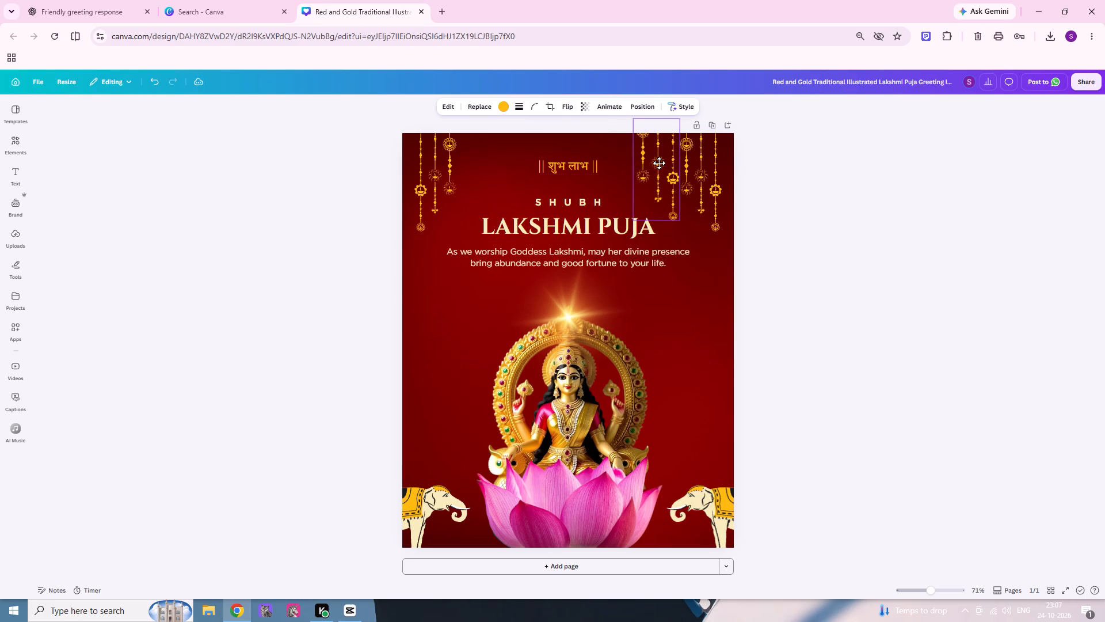
pyautogui.moveTo(659, 163); pyautogui.dragTo(658, 156)
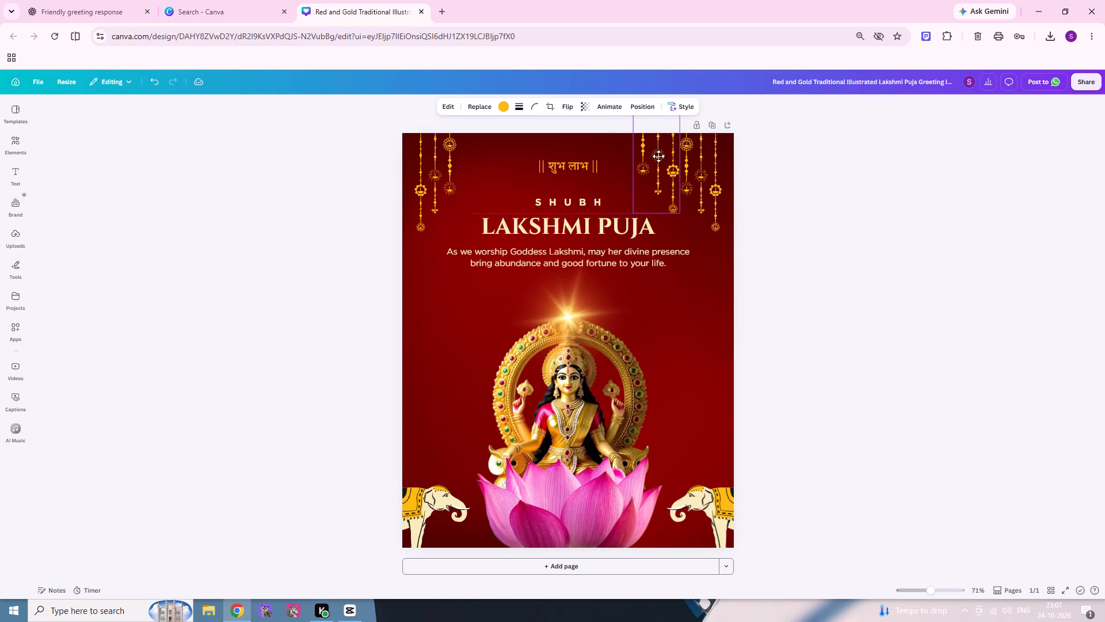
pyautogui.moveTo(658, 156); pyautogui.dragTo(658, 157)
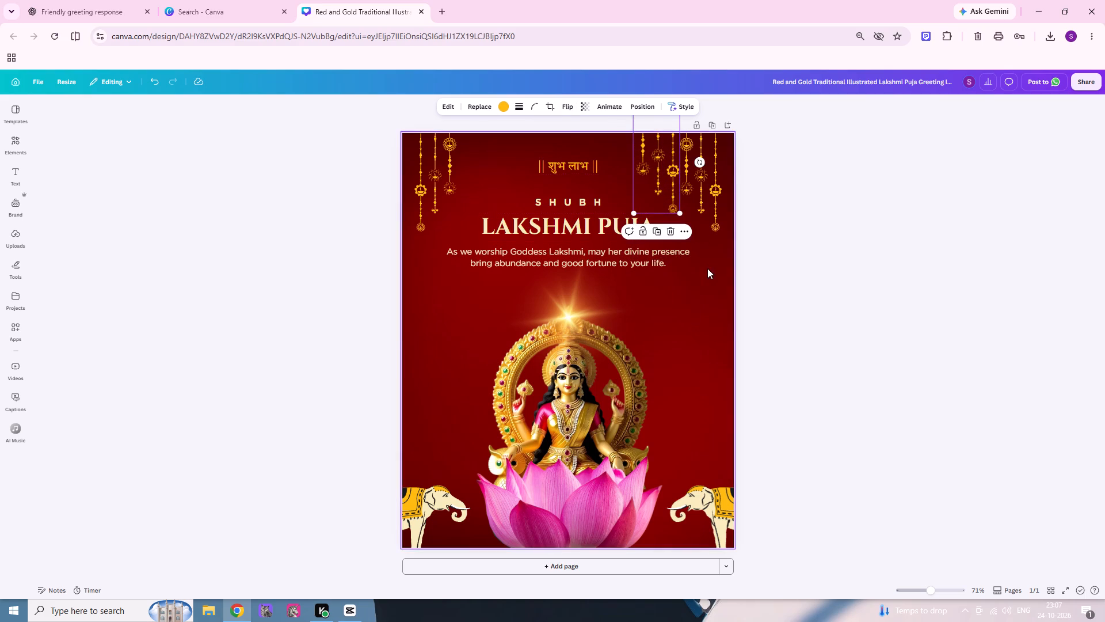
pyautogui.click(707, 268)
pyautogui.click(664, 179)
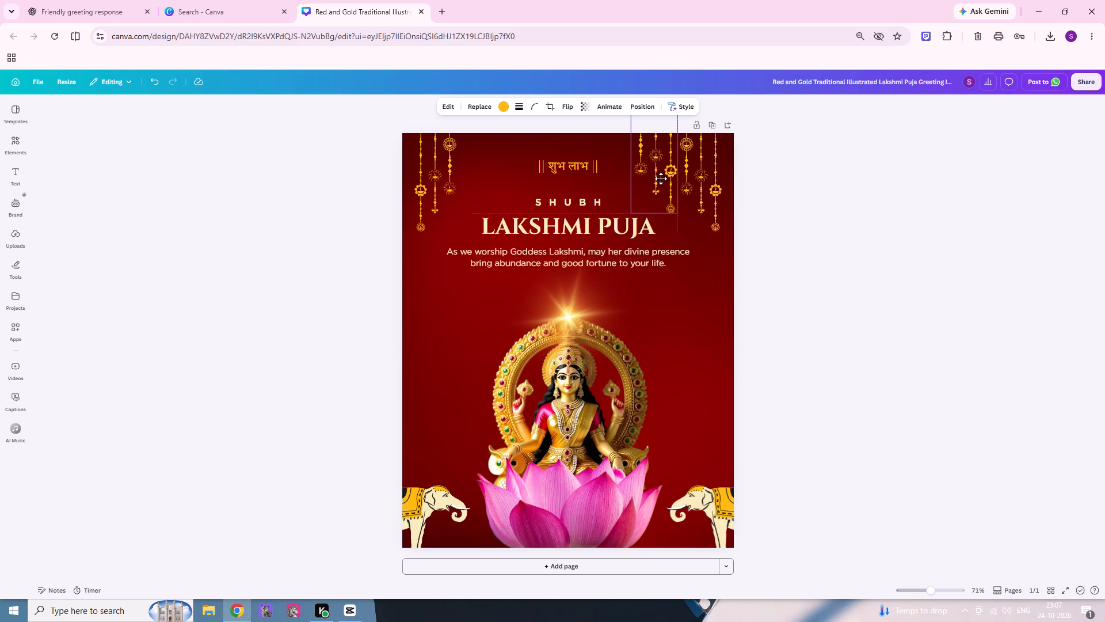
# Duplicate the top-left hanging ornament and place the copy directly right of it, slightly higher, mirroring the opposite side.
pyautogui.click(452, 177)
pyautogui.rightClick(452, 177)
pyautogui.click(507, 231)
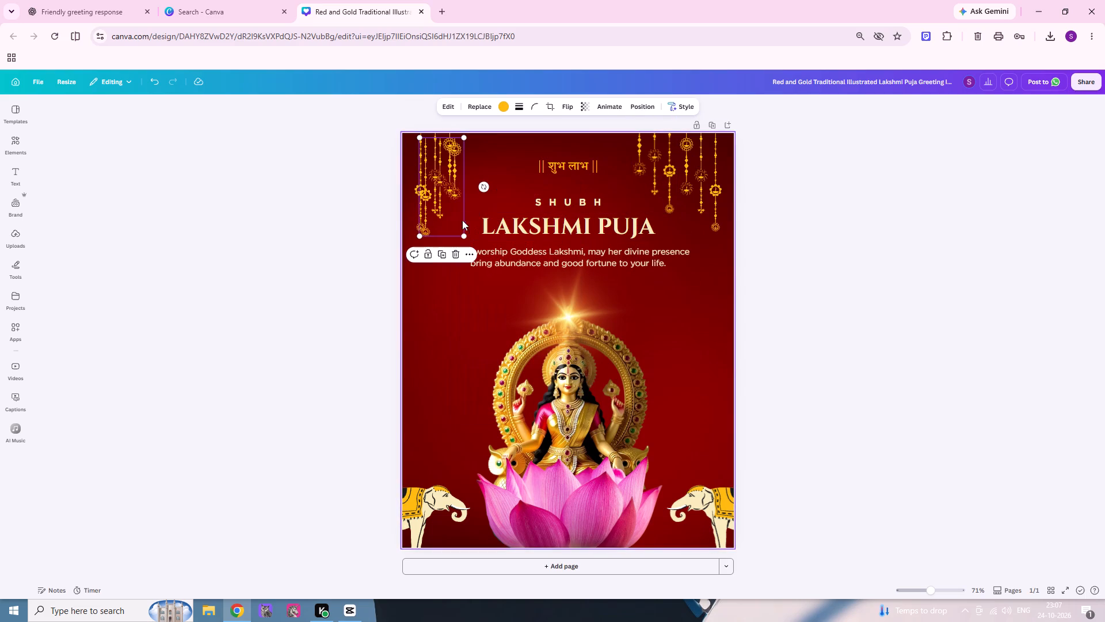
pyautogui.moveTo(445, 194); pyautogui.dragTo(487, 171)
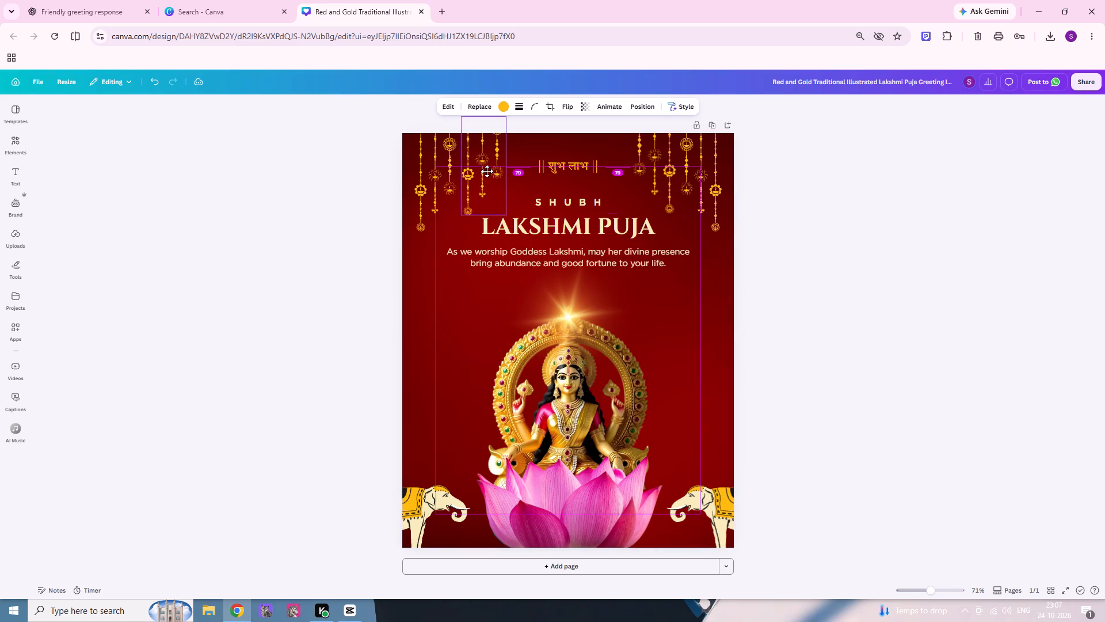
pyautogui.moveTo(487, 171); pyautogui.dragTo(482, 165)
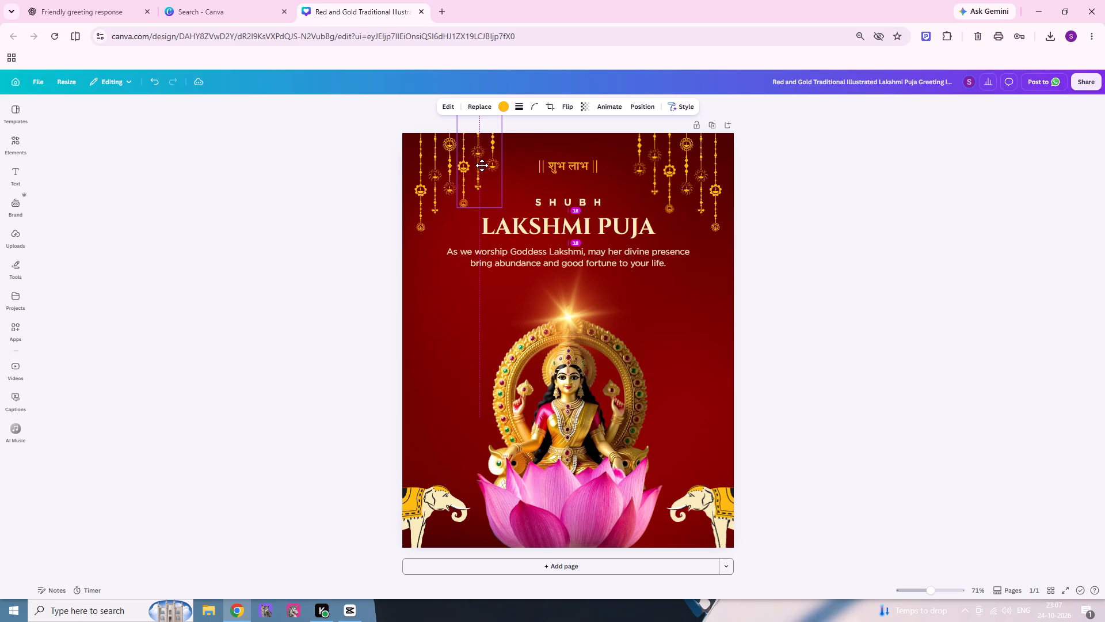
pyautogui.moveTo(482, 165); pyautogui.dragTo(482, 168)
pyautogui.click(489, 168)
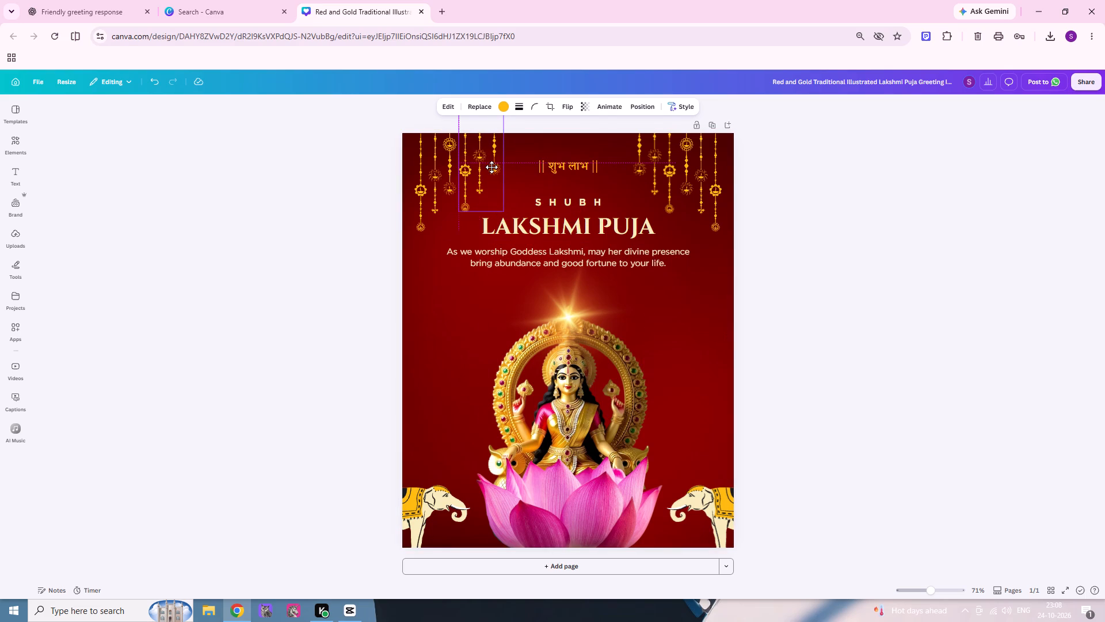
pyautogui.click(494, 196)
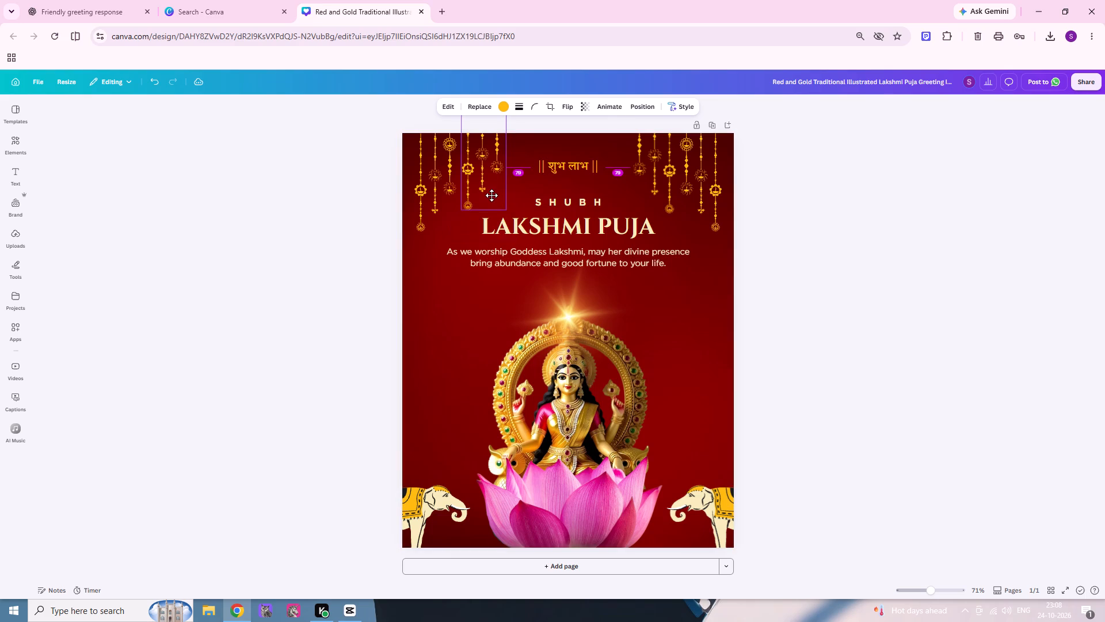
pyautogui.click(696, 357)
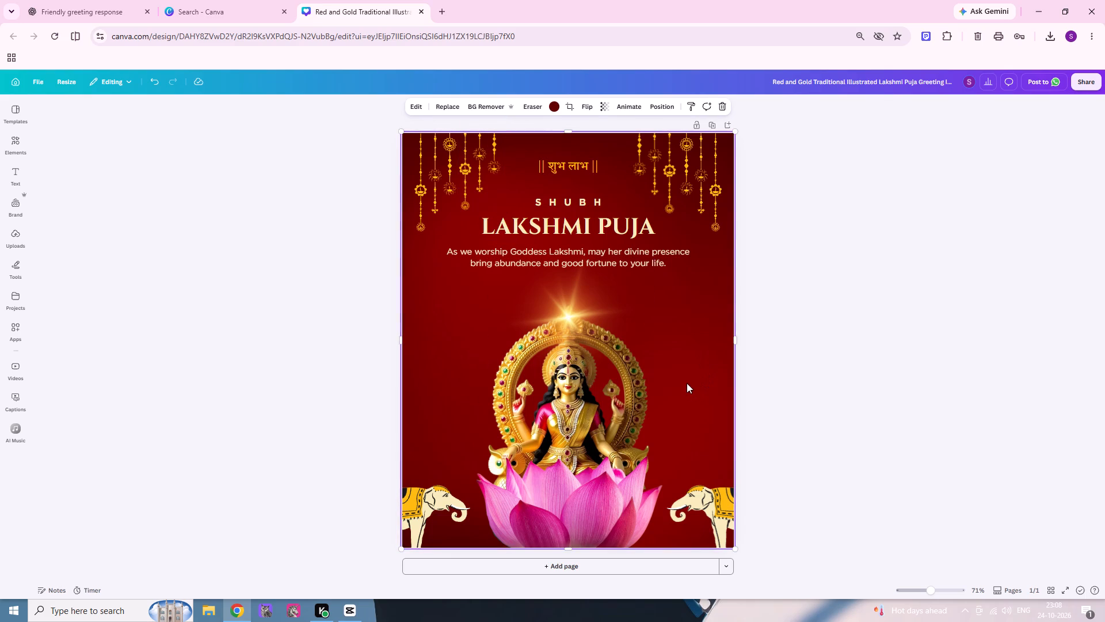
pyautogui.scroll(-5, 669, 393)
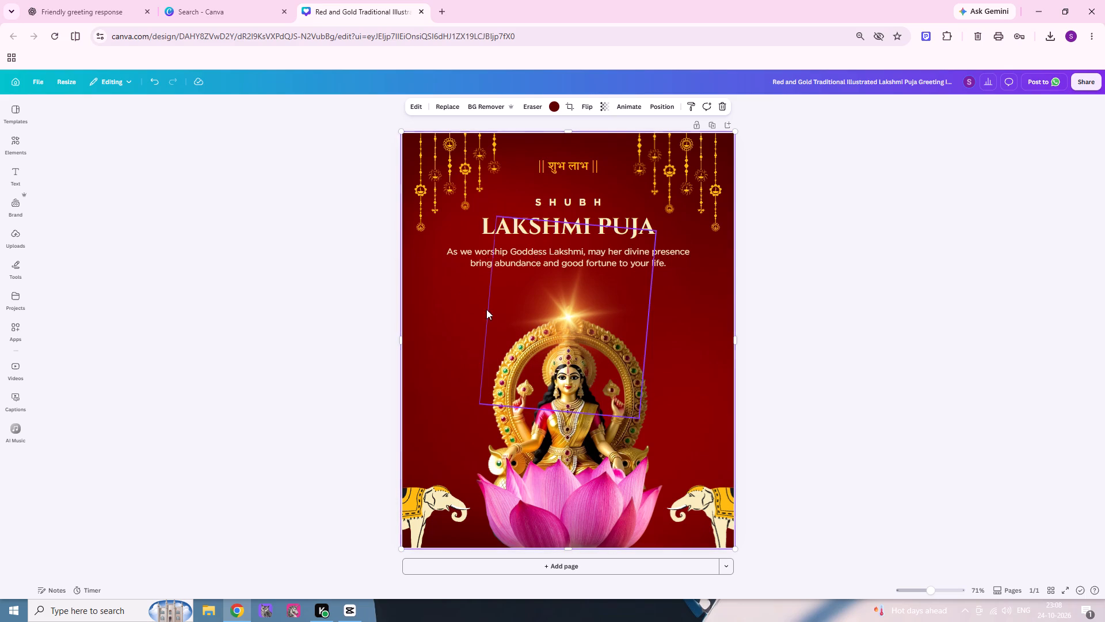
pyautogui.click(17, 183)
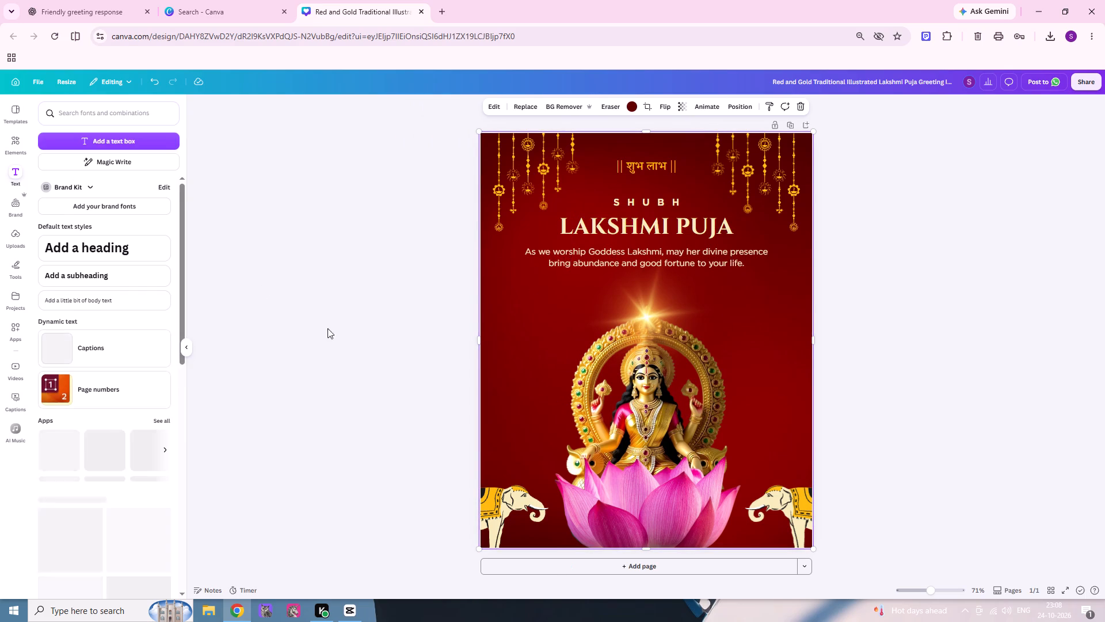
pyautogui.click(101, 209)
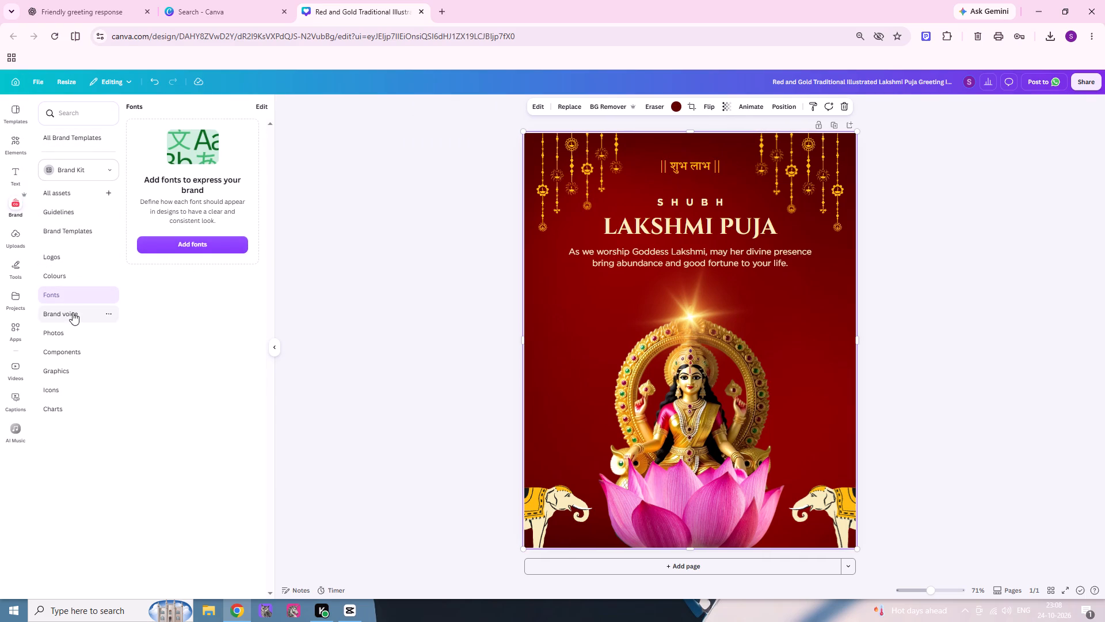
# Apply the Clarify text animation to the LAKSHMI PUJA heading.
pyautogui.click(711, 230)
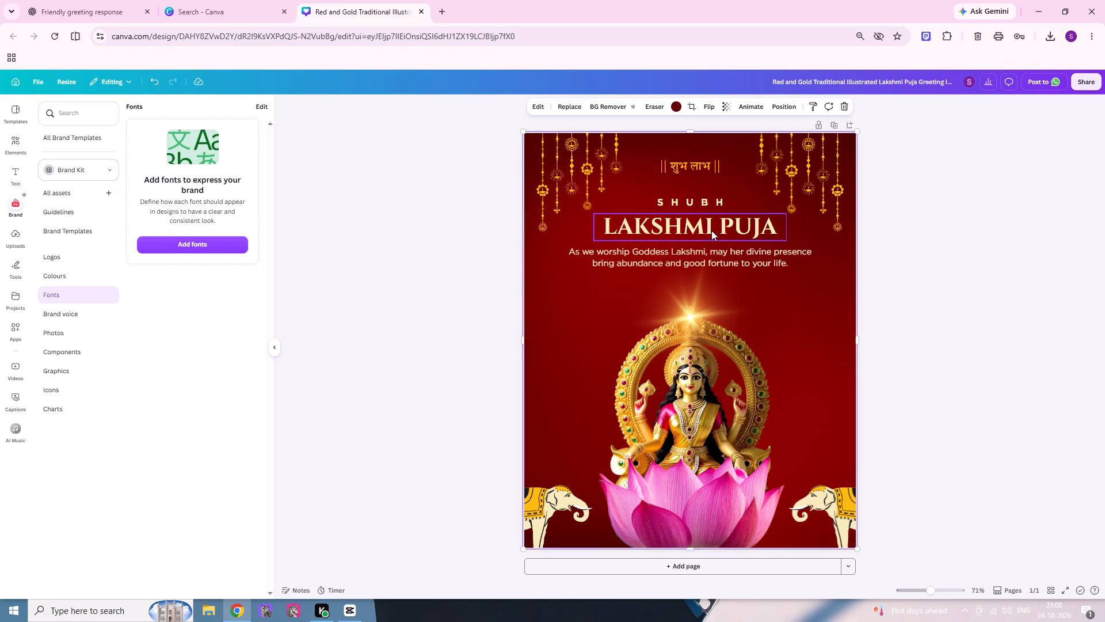
pyautogui.click(802, 109)
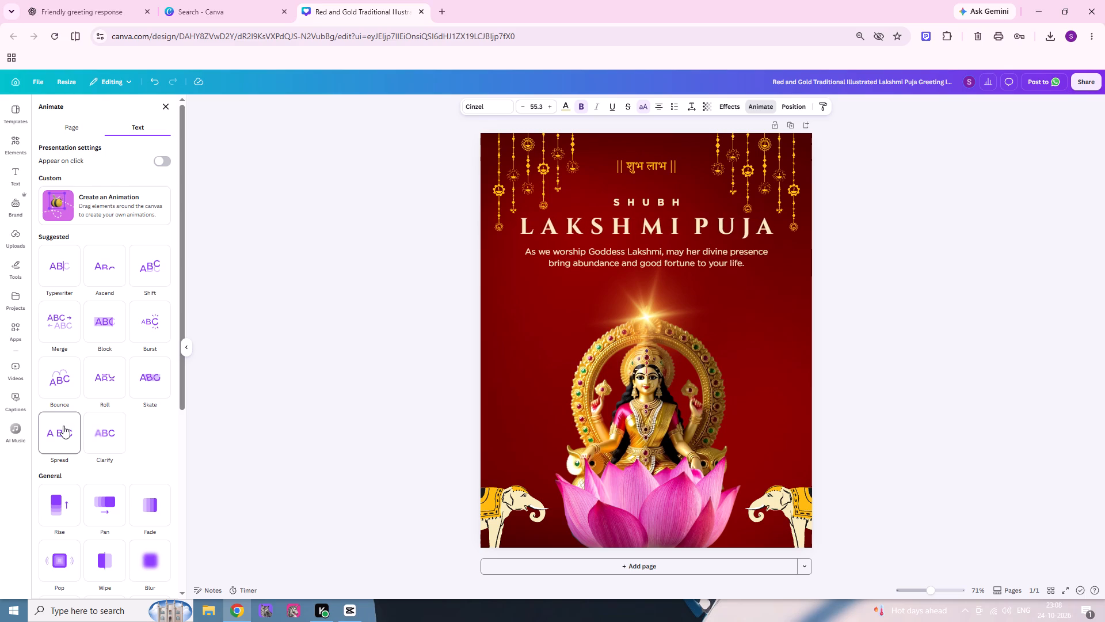
pyautogui.click(110, 439)
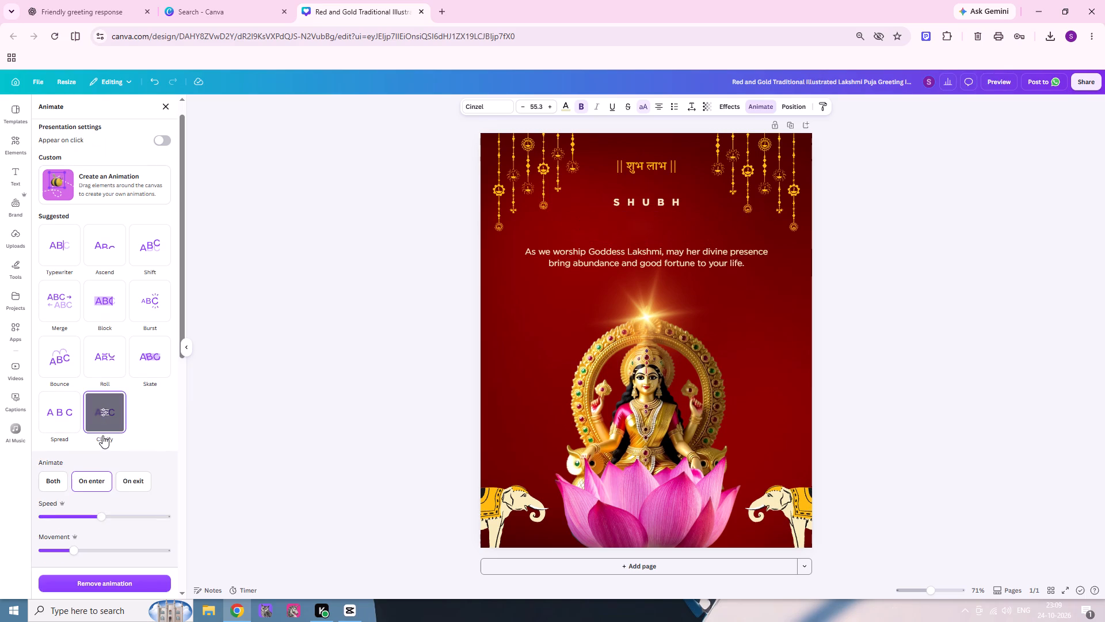
pyautogui.click(210, 433)
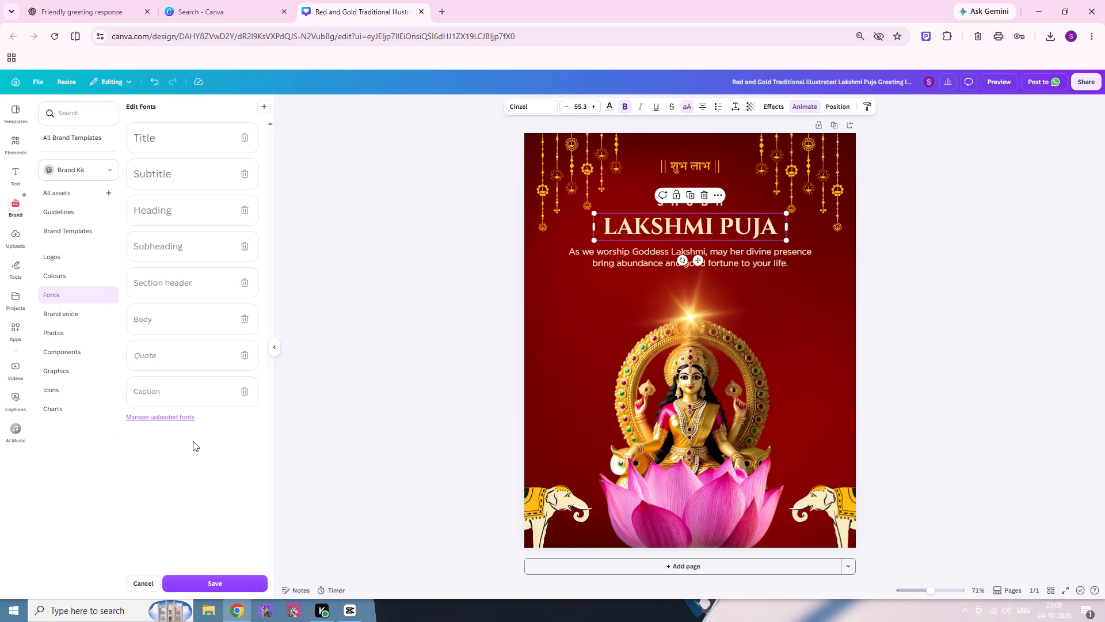
# Select the four hanging ornaments, both elephants, the lotus, the goddess and the light flare together, and open their animation options.
pyautogui.click(590, 174)
pyautogui.click(546, 198)
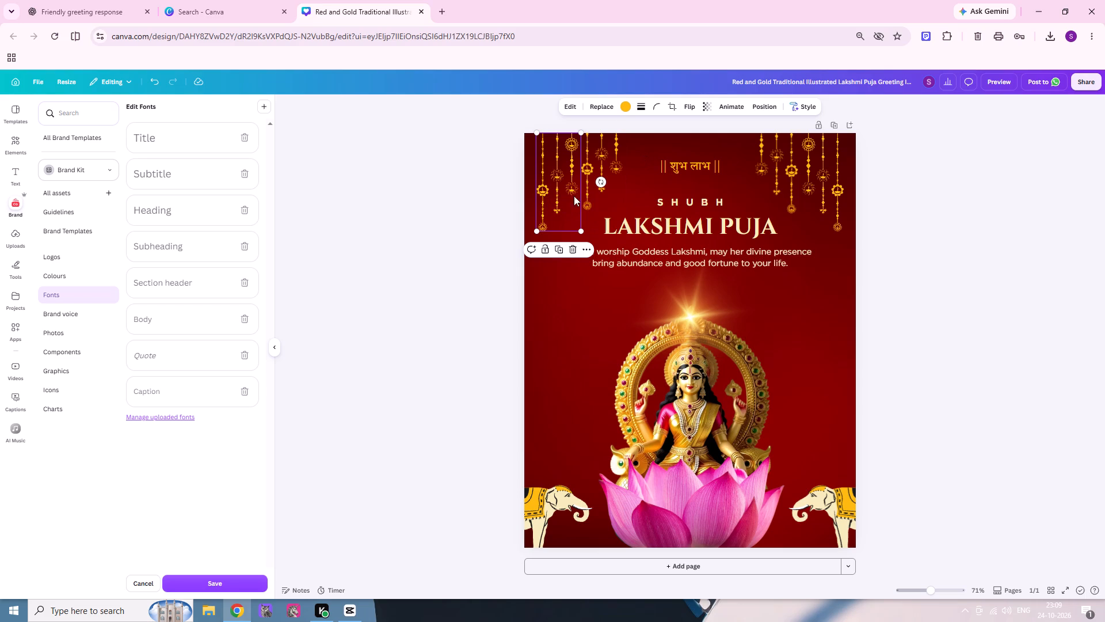
pyautogui.keyDown('shift'); pyautogui.click(600, 171); pyautogui.keyUp('shift')
pyautogui.keyDown('shift'); pyautogui.click(765, 158); pyautogui.keyUp('shift')
pyautogui.keyDown('shift'); pyautogui.click(817, 185); pyautogui.keyUp('shift')
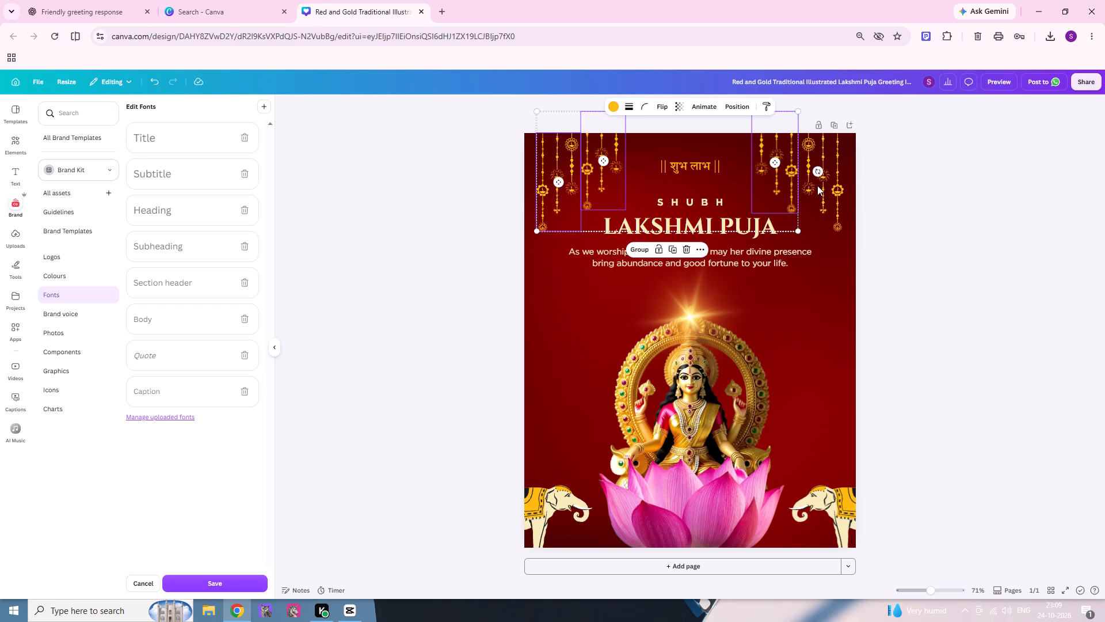
pyautogui.keyDown('shift'); pyautogui.click(822, 496); pyautogui.keyUp('shift')
pyautogui.keyDown('shift'); pyautogui.click(547, 510); pyautogui.keyUp('shift')
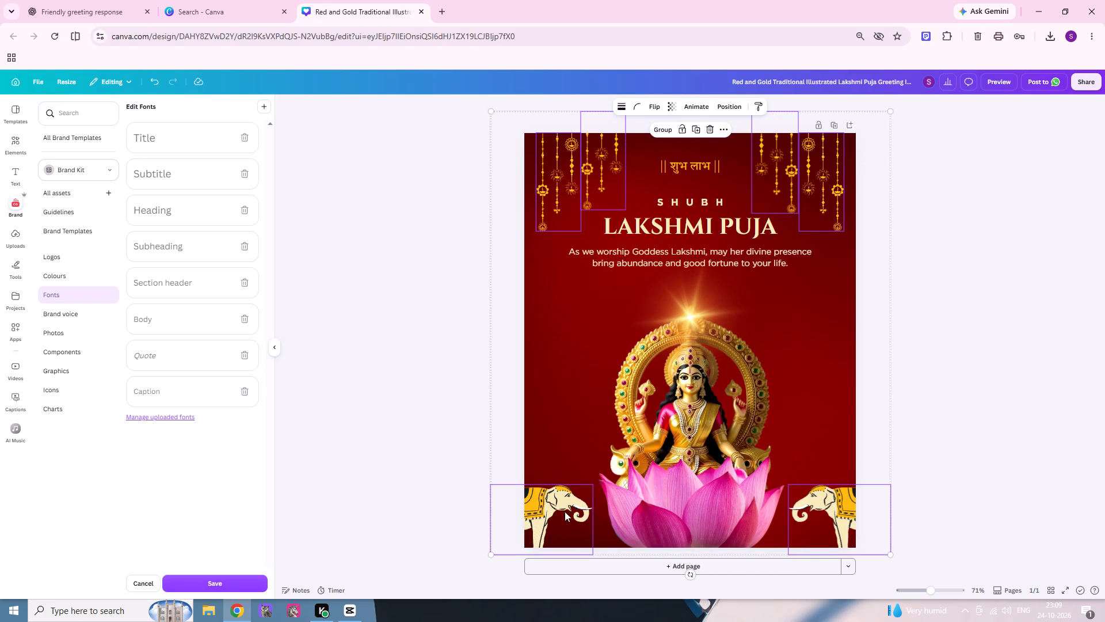
pyautogui.keyDown('shift'); pyautogui.click(650, 513); pyautogui.keyUp('shift')
pyautogui.keyDown('shift'); pyautogui.click(665, 418); pyautogui.keyUp('shift')
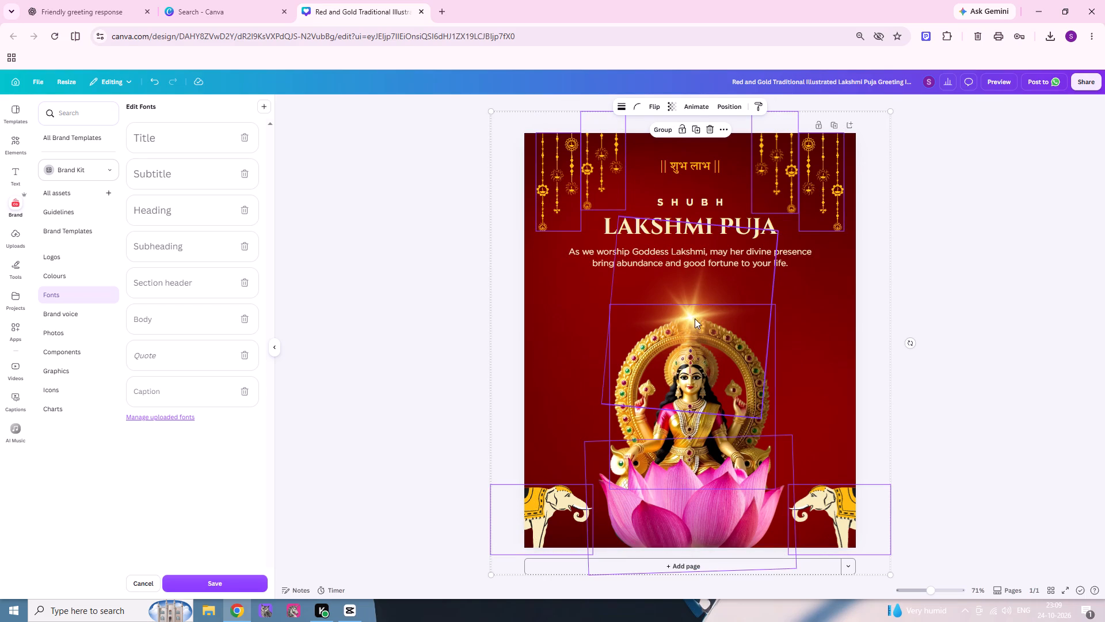
pyautogui.keyDown('shift'); pyautogui.click(694, 318); pyautogui.keyUp('shift')
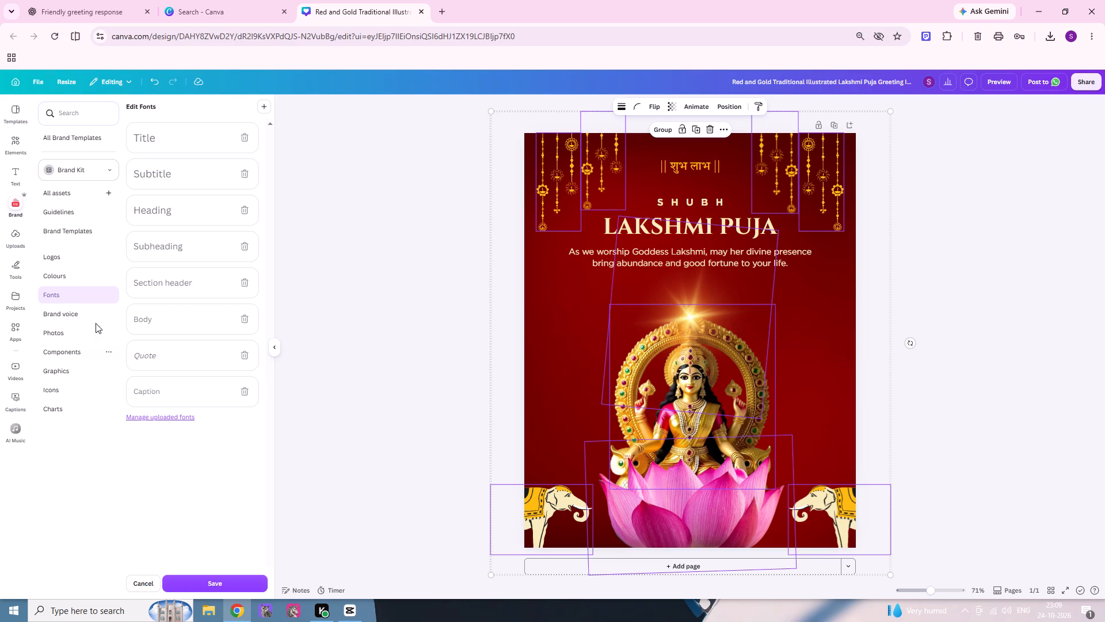
pyautogui.click(703, 109)
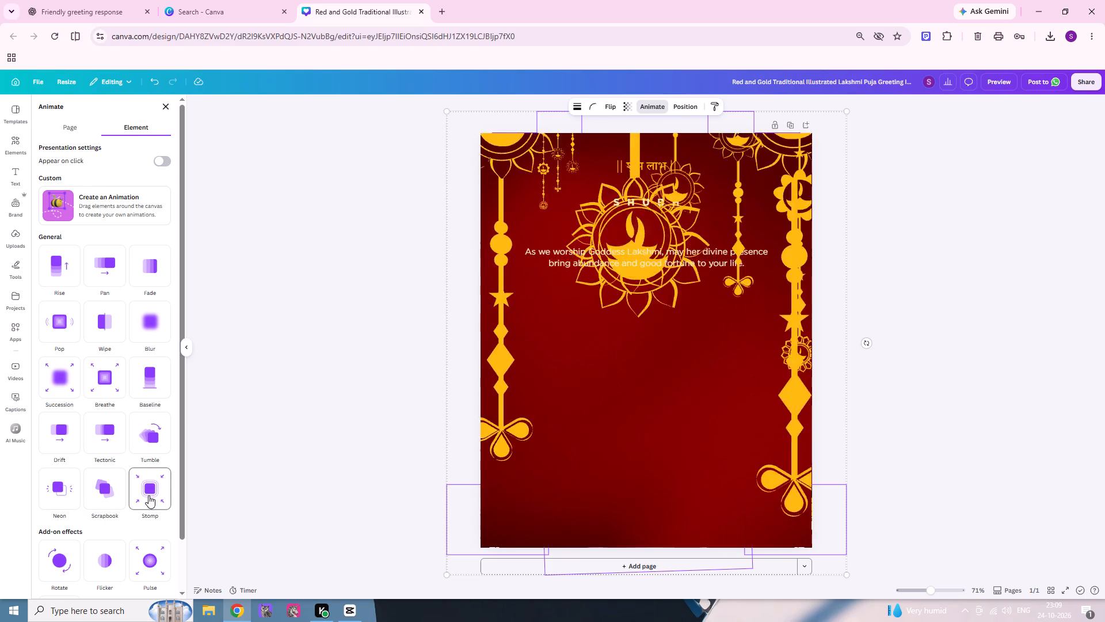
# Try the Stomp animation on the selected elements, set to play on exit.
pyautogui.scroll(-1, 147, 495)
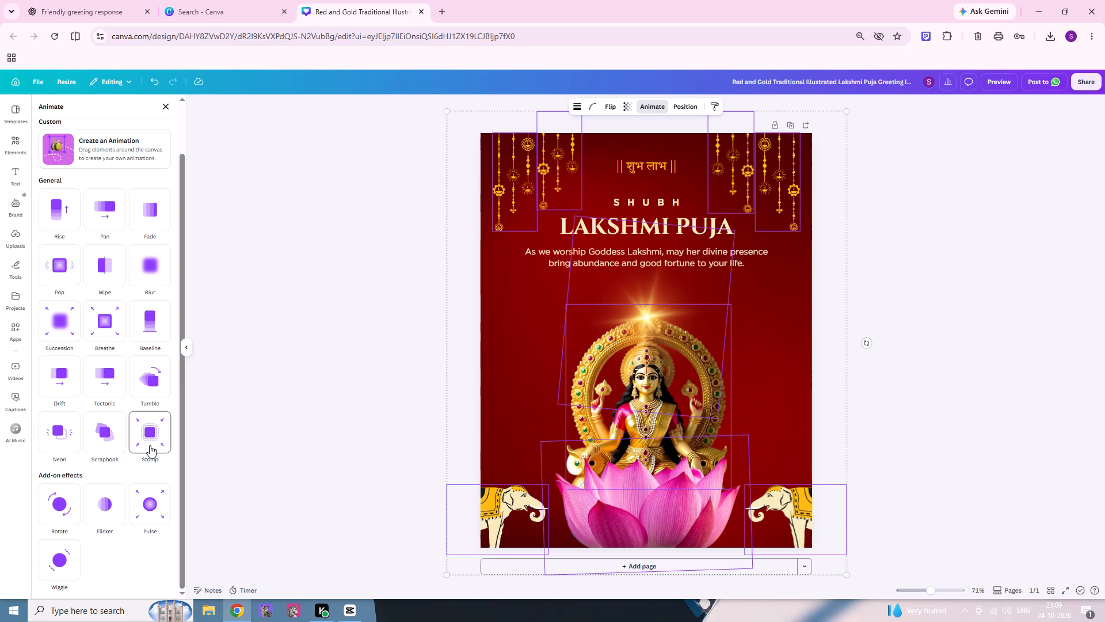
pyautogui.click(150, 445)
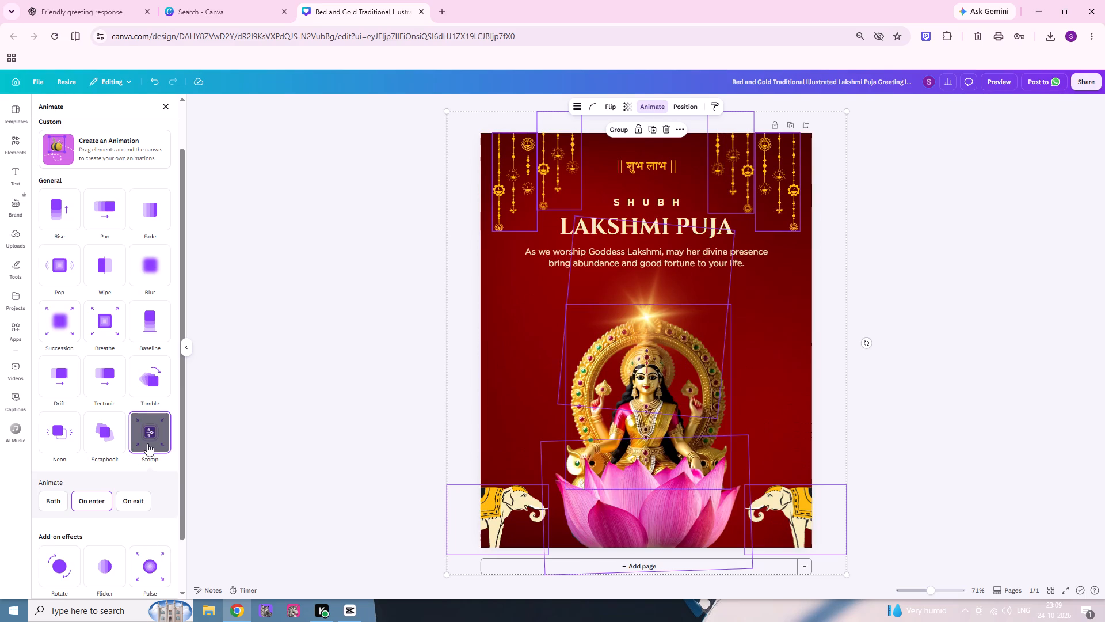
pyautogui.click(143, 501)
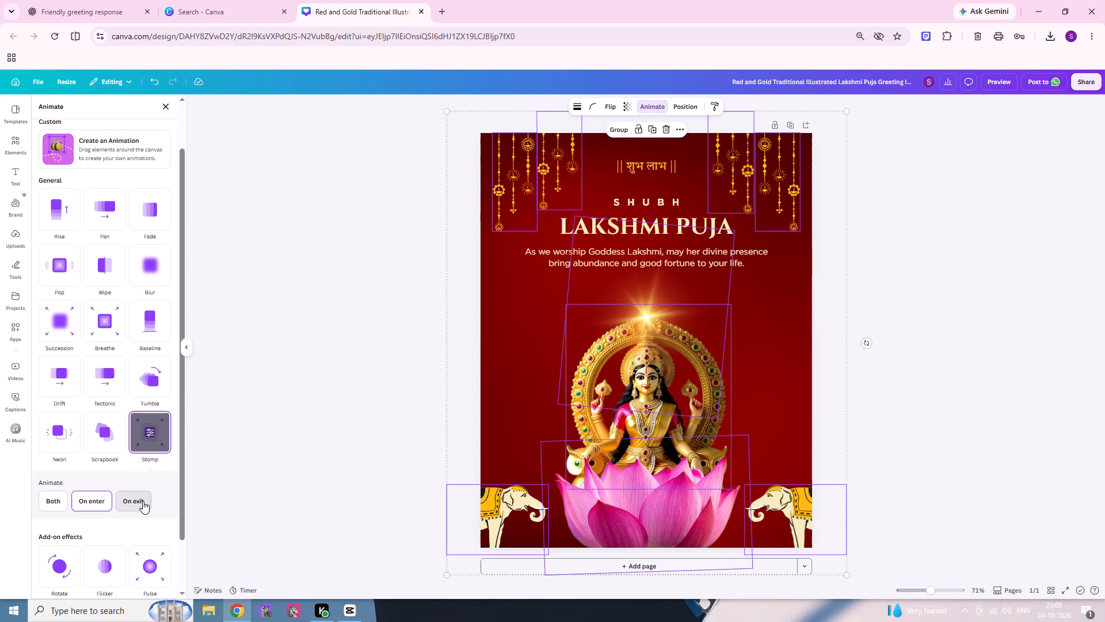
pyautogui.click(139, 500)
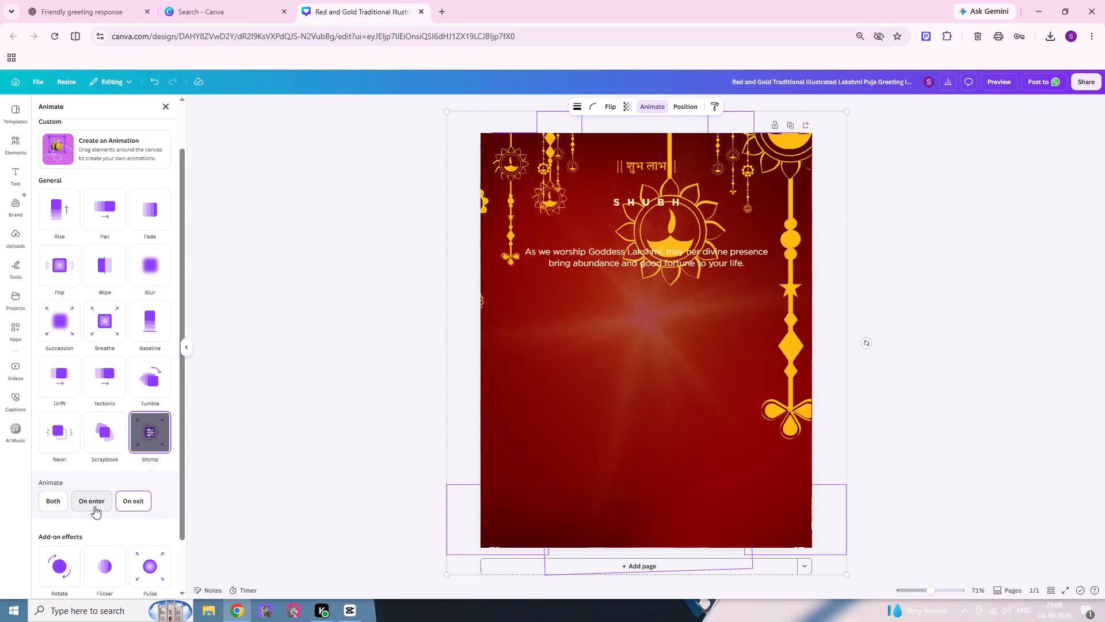
# Apply the Fade animation to the selected ornaments, elephants, lotus, goddess and flare, playing on enter at medium speed, and deselect them.
pyautogui.scroll(-1, 68, 441)
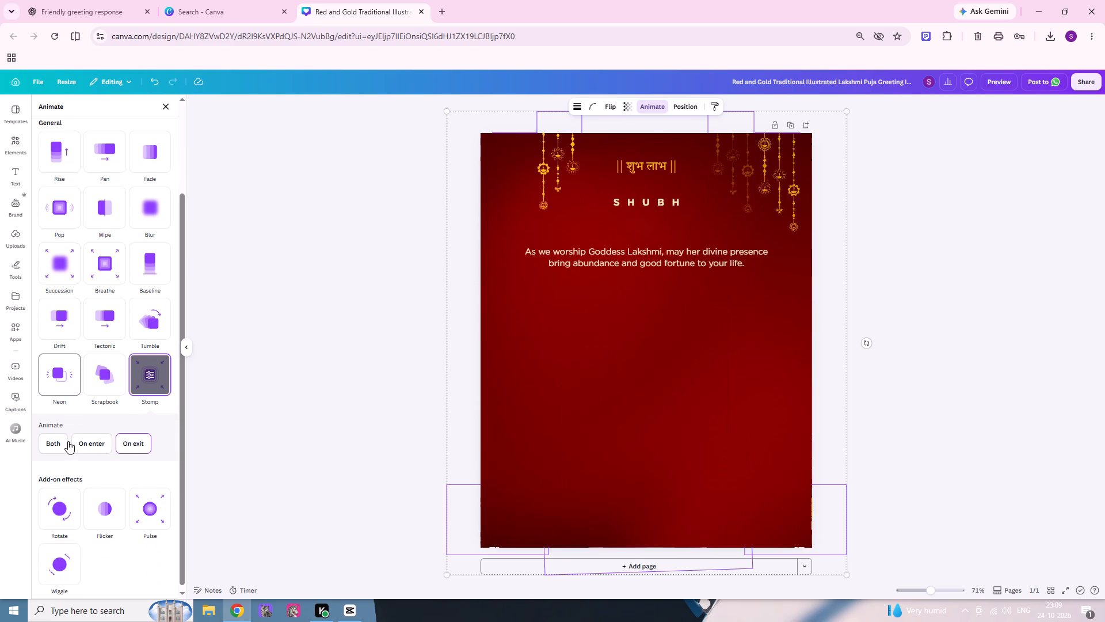
pyautogui.scroll(-1, 68, 441)
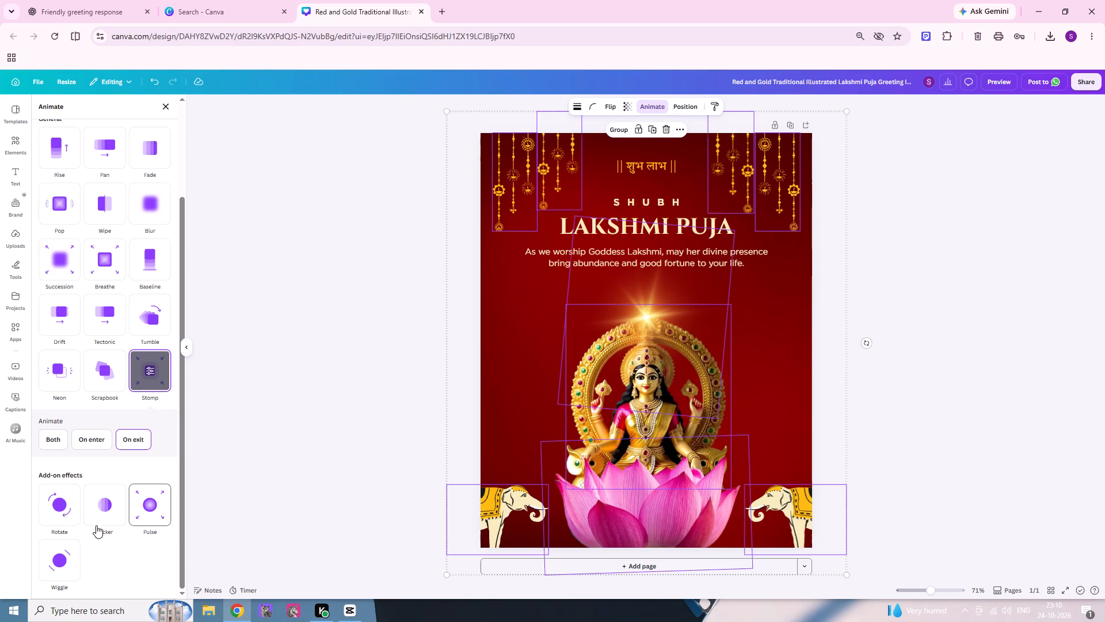
pyautogui.scroll(1, 125, 356)
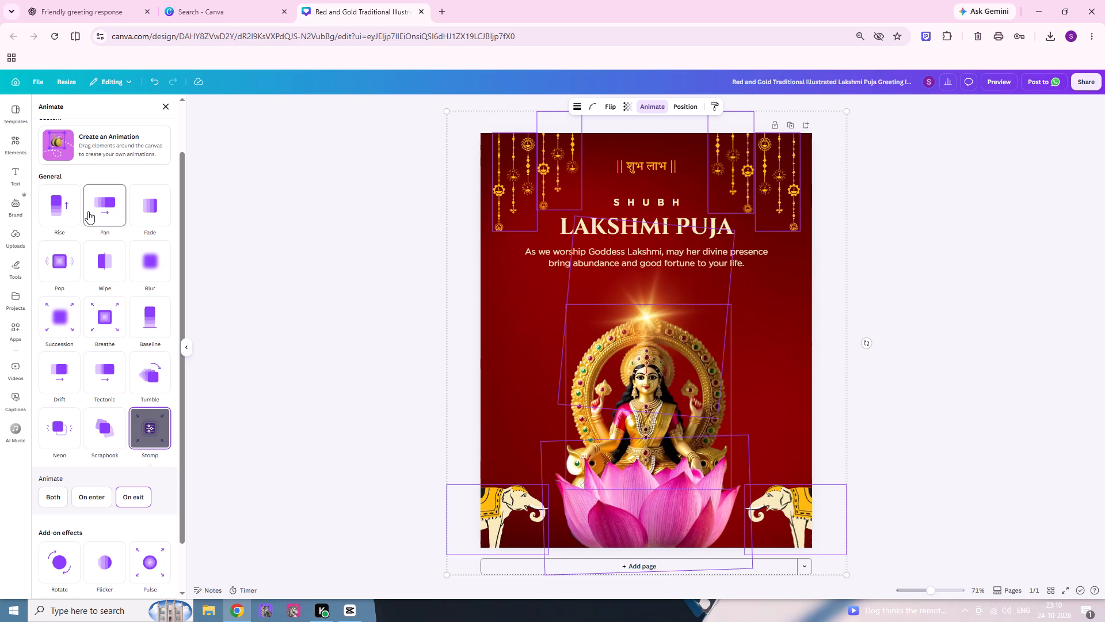
pyautogui.click(137, 211)
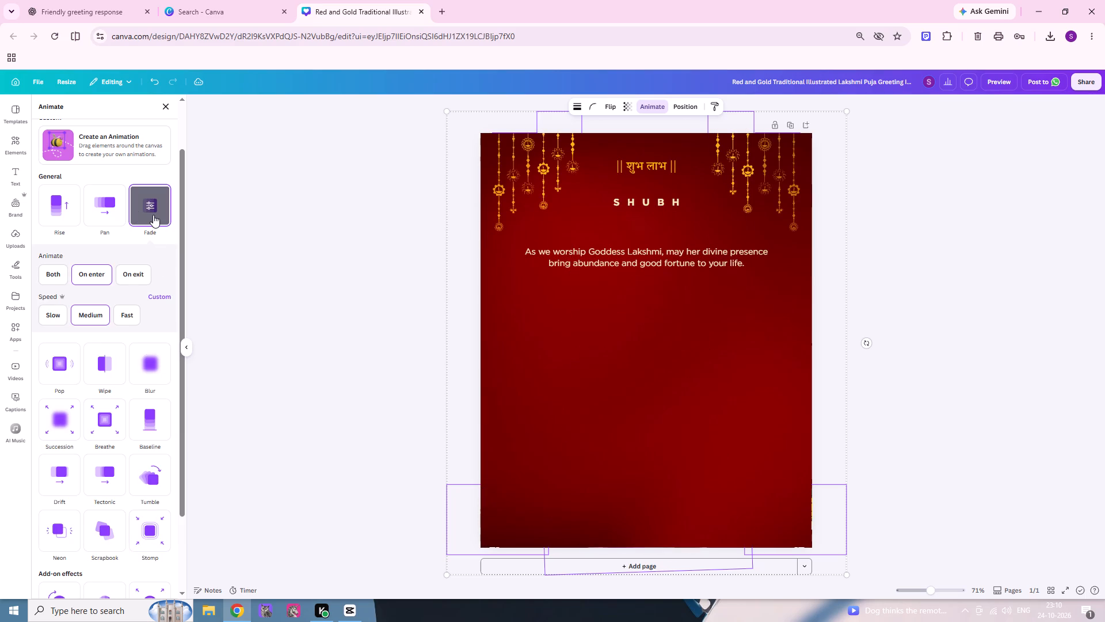
pyautogui.click(153, 215)
pyautogui.click(151, 203)
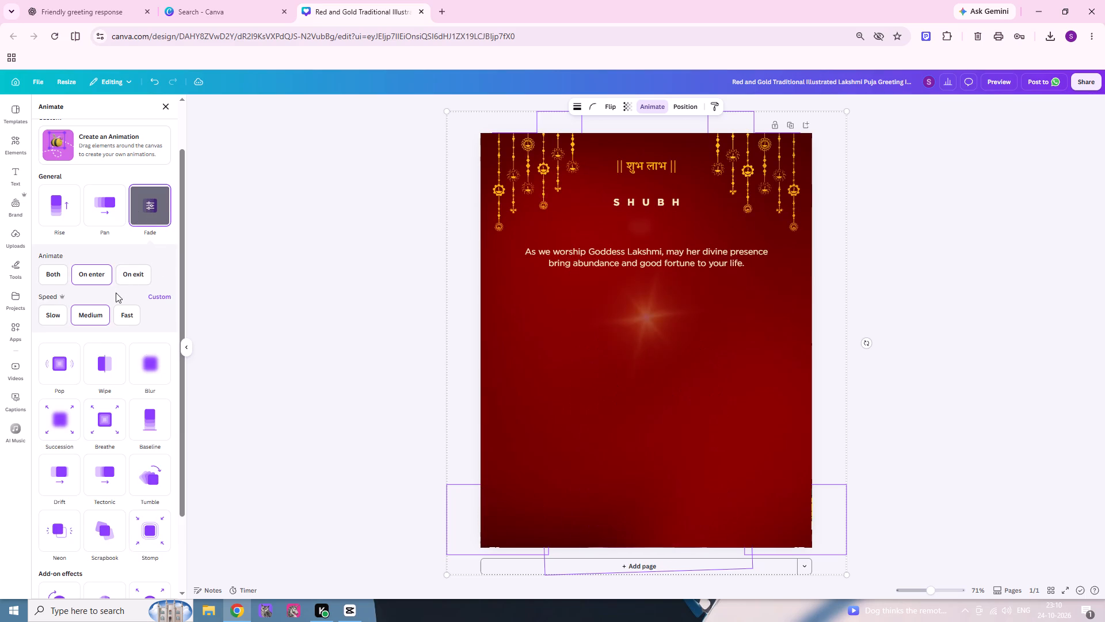
pyautogui.click(58, 278)
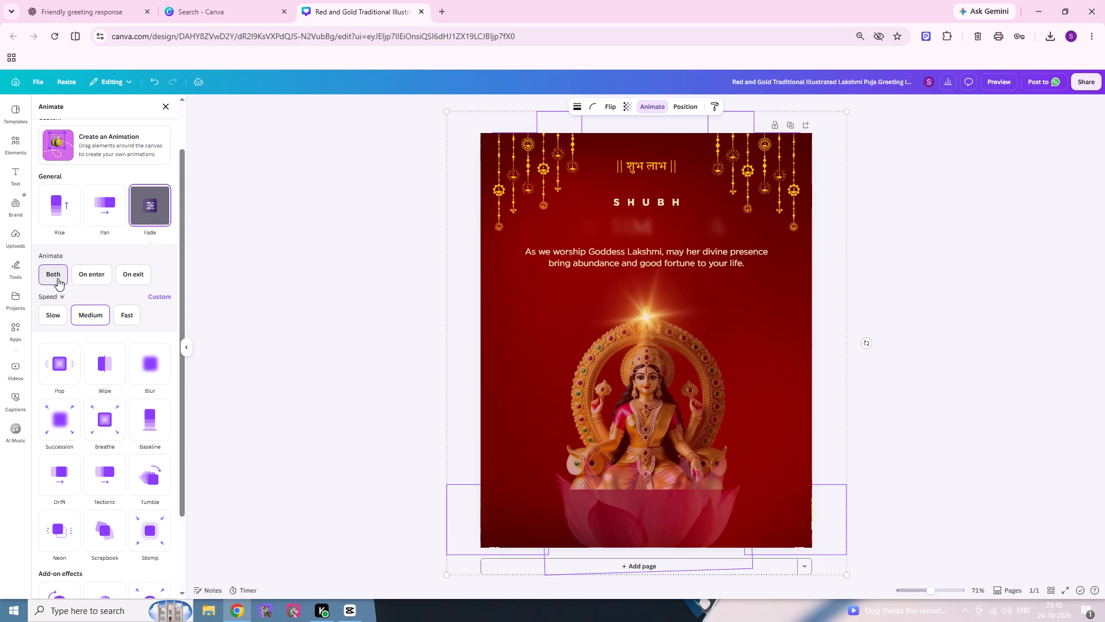
pyautogui.click(136, 278)
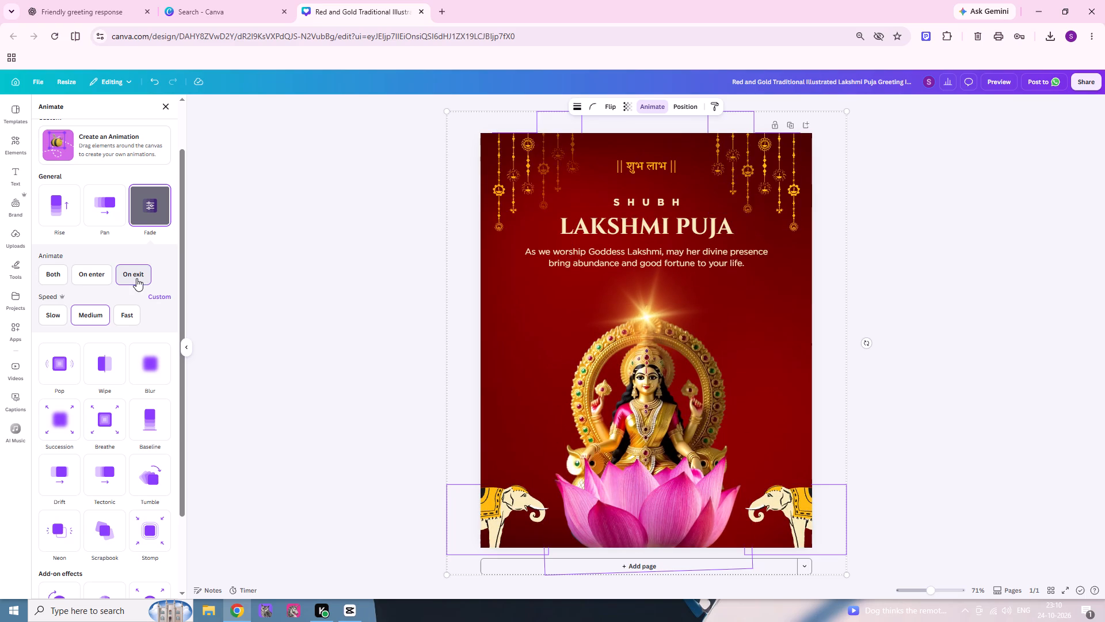
pyautogui.click(122, 314)
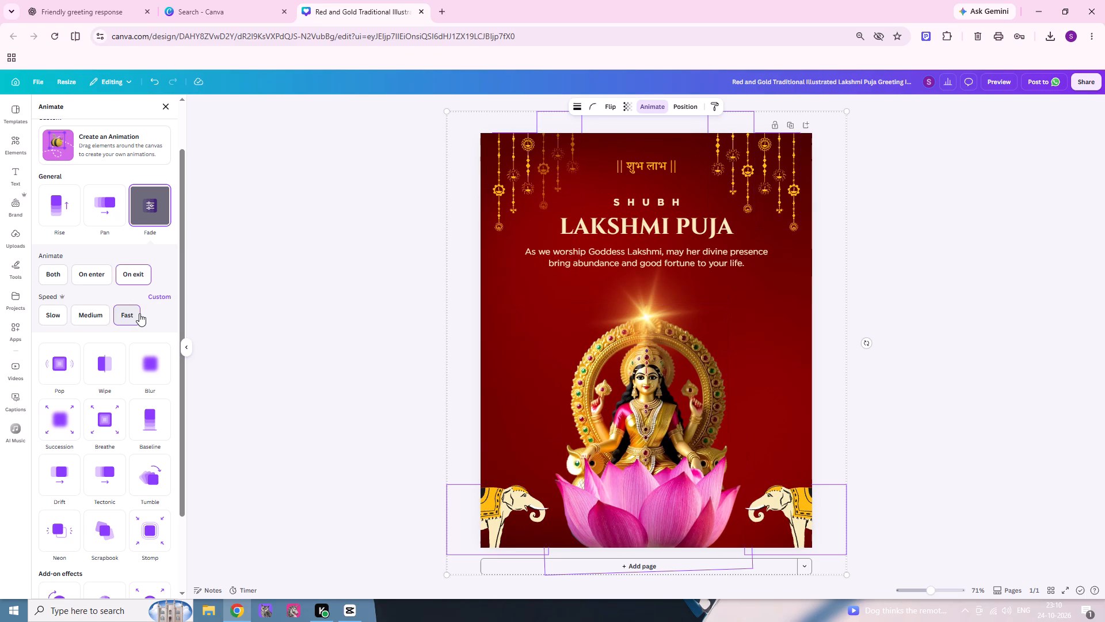
pyautogui.click(85, 277)
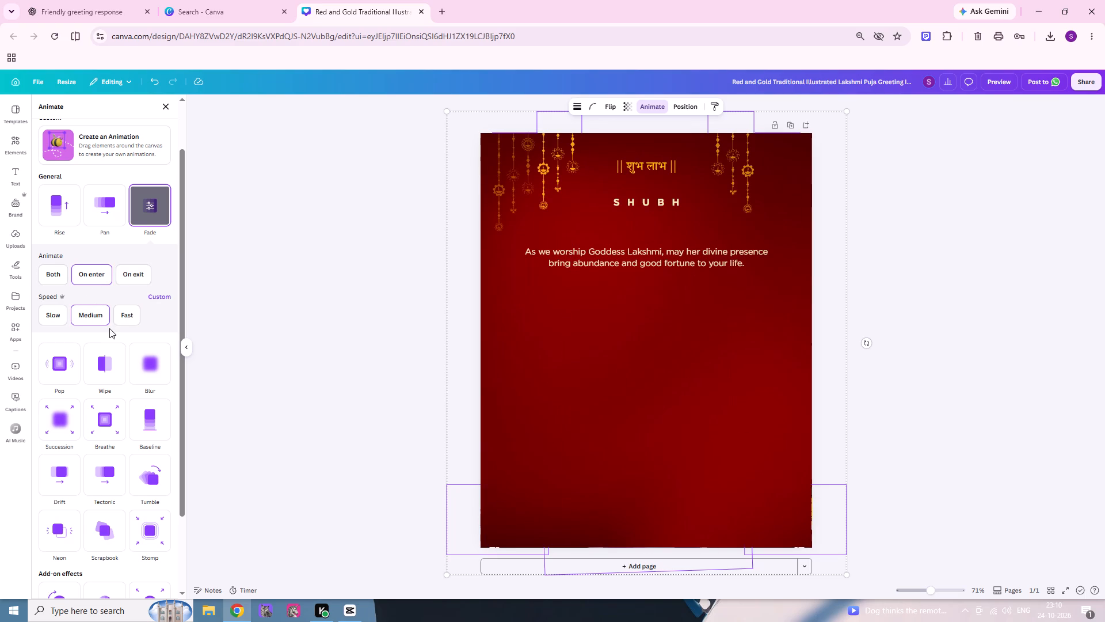
pyautogui.click(215, 370)
pyautogui.click(265, 363)
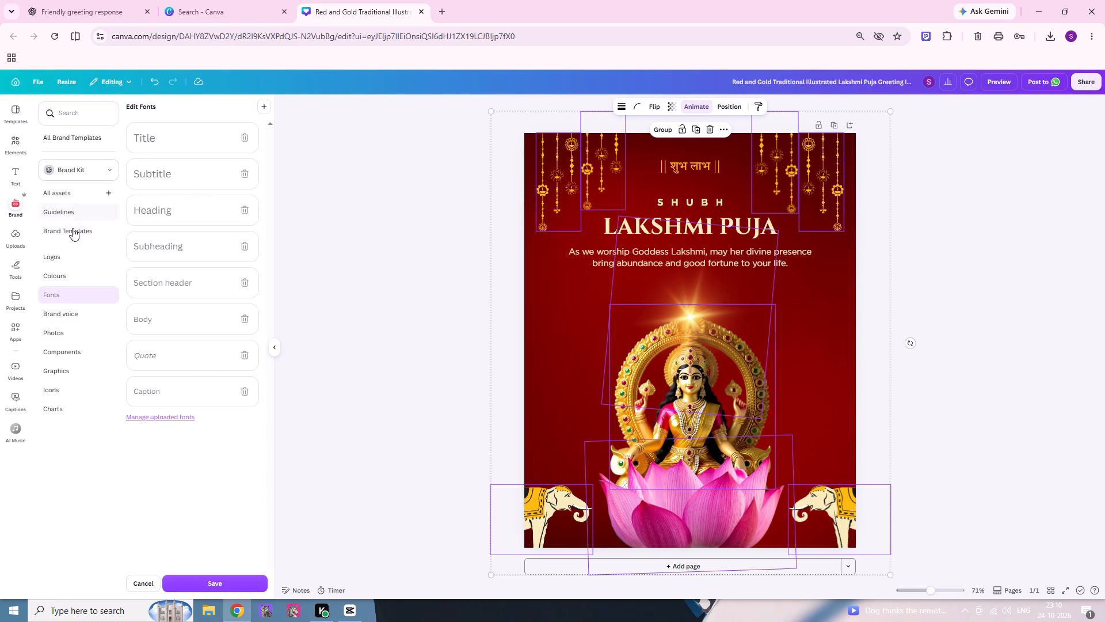
pyautogui.click(310, 282)
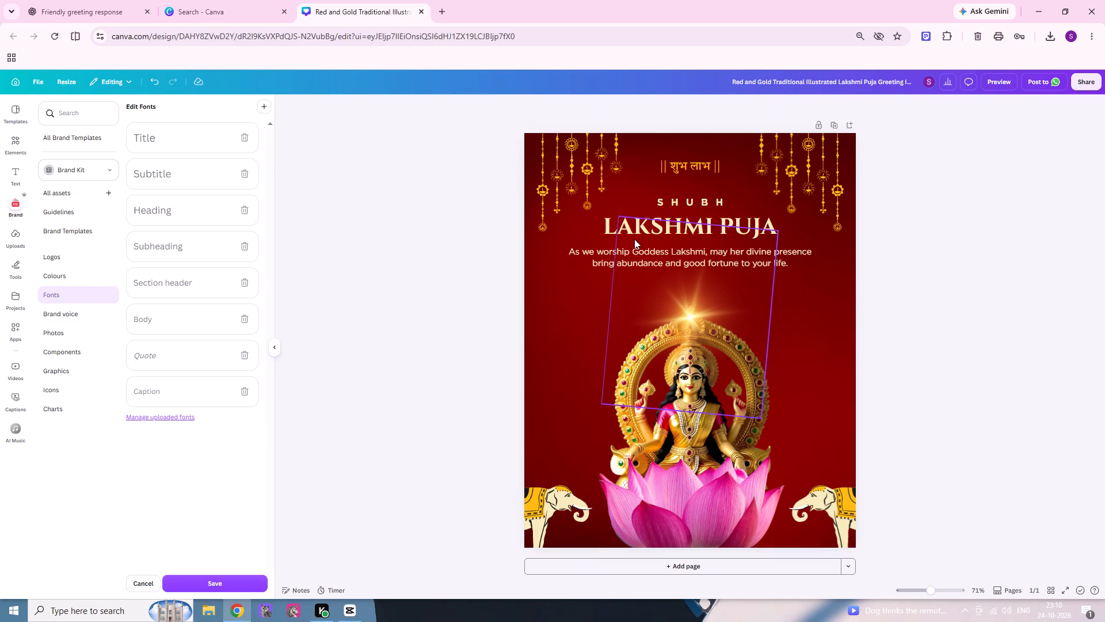
# Apply the Merge text animation, playing on enter, to the greeting paragraph below the LAKSHMI PUJA heading.
pyautogui.click(624, 260)
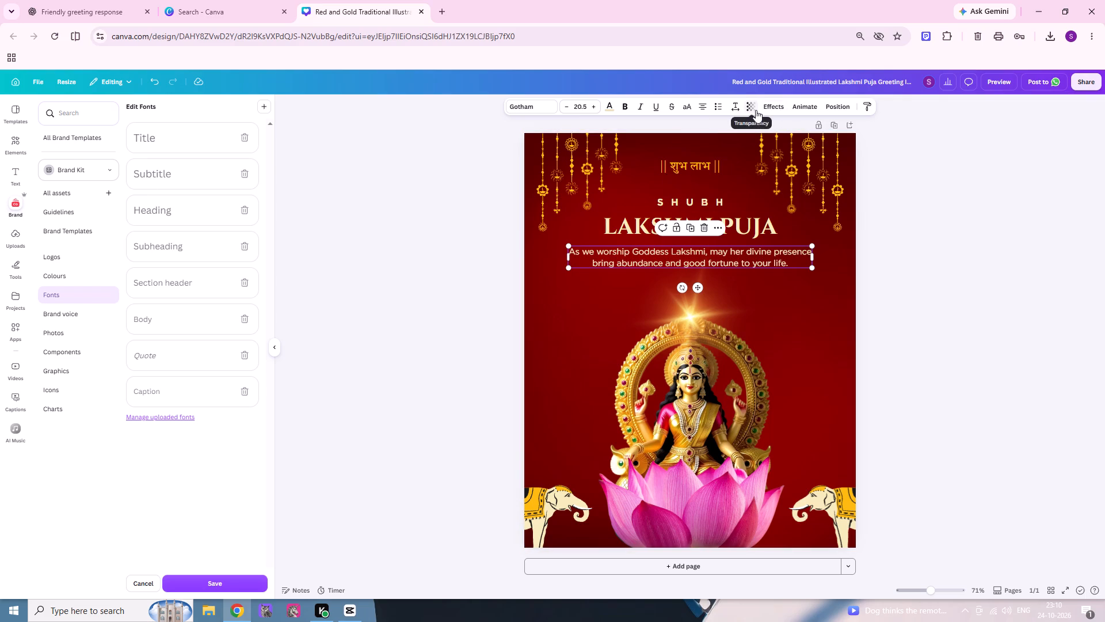
pyautogui.click(771, 111)
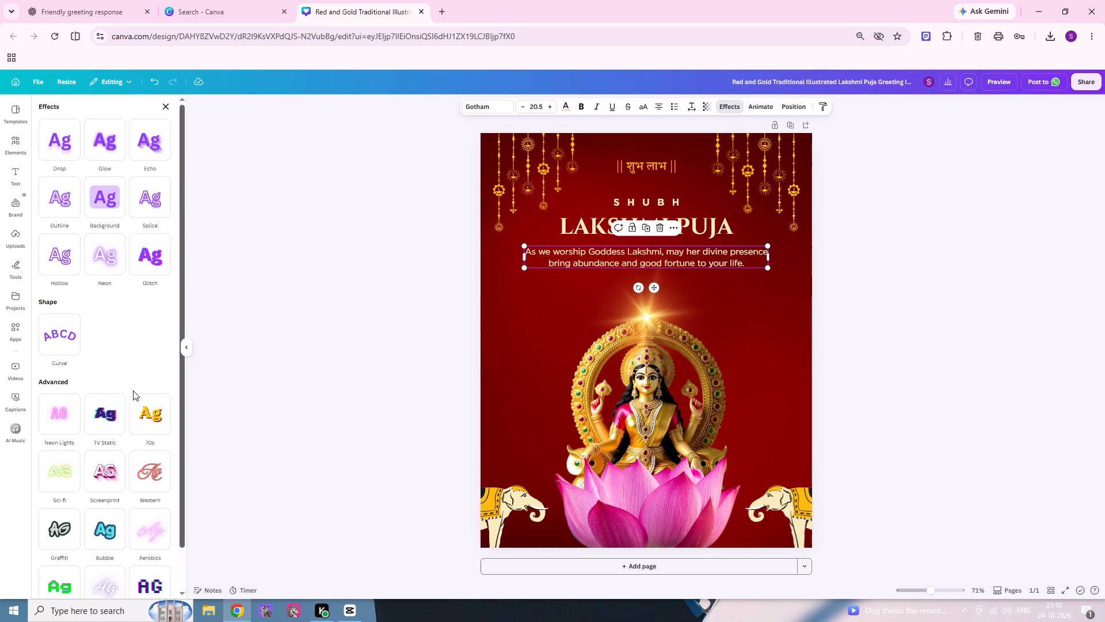
pyautogui.click(797, 109)
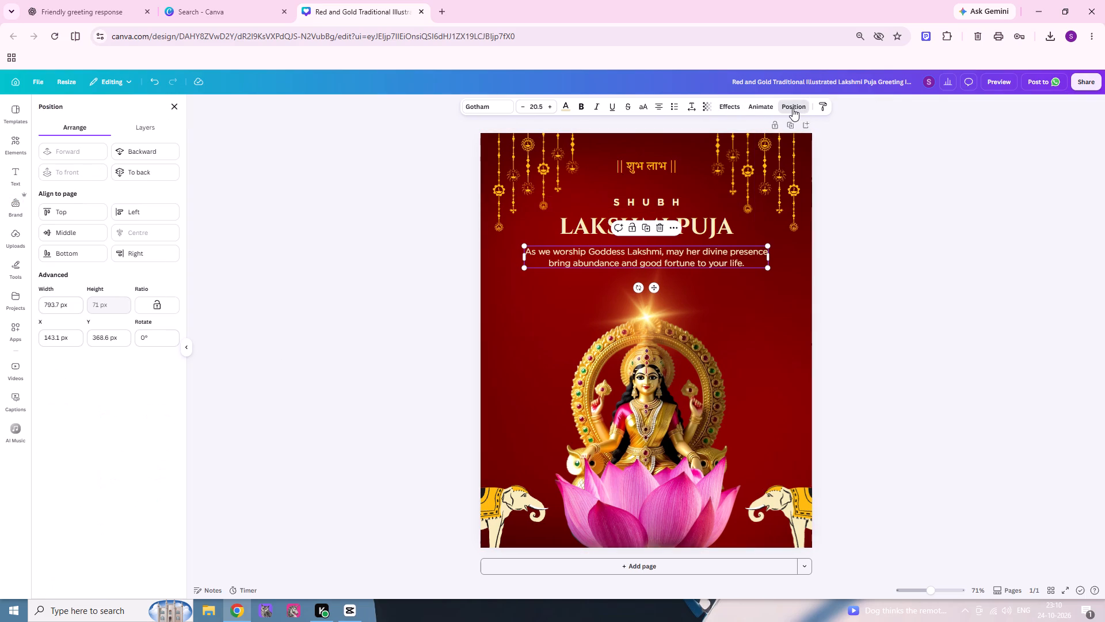
pyautogui.click(721, 106)
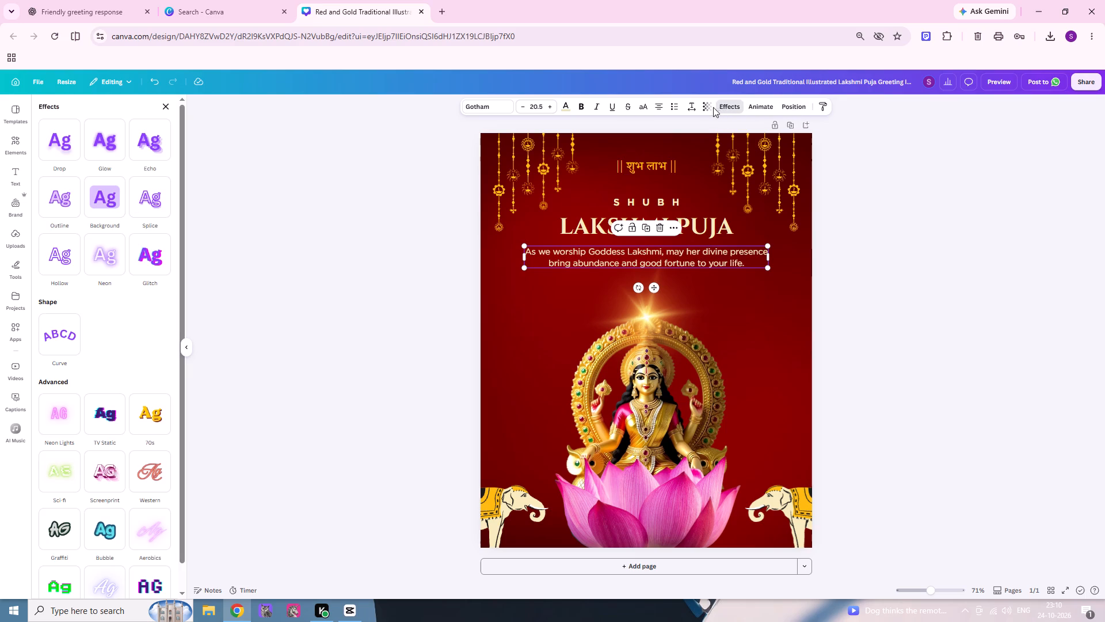
pyautogui.click(755, 107)
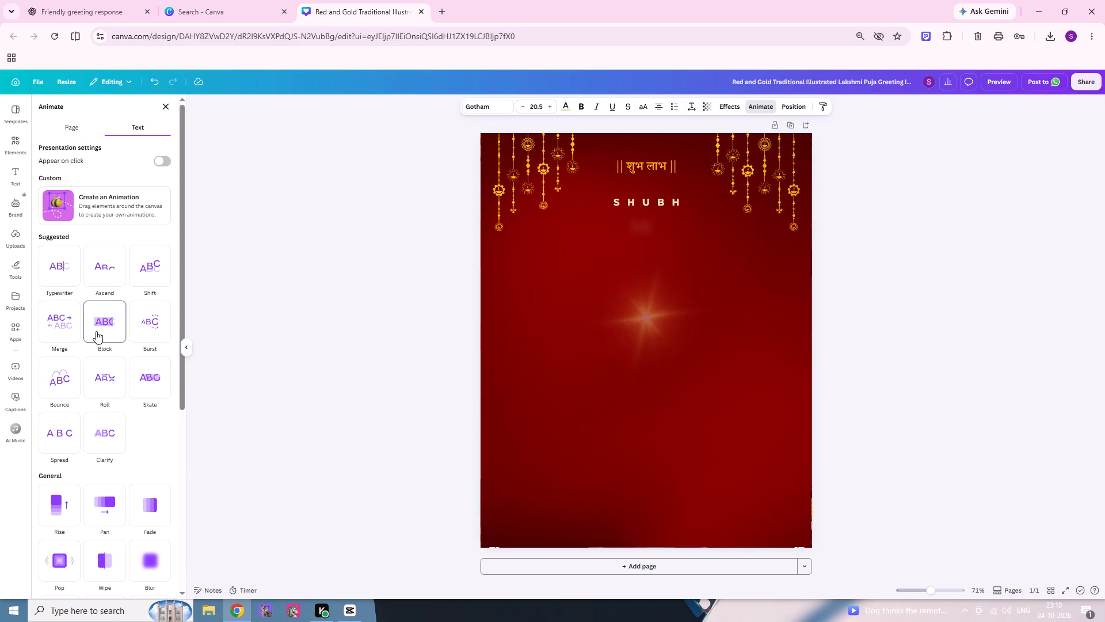
pyautogui.click(52, 329)
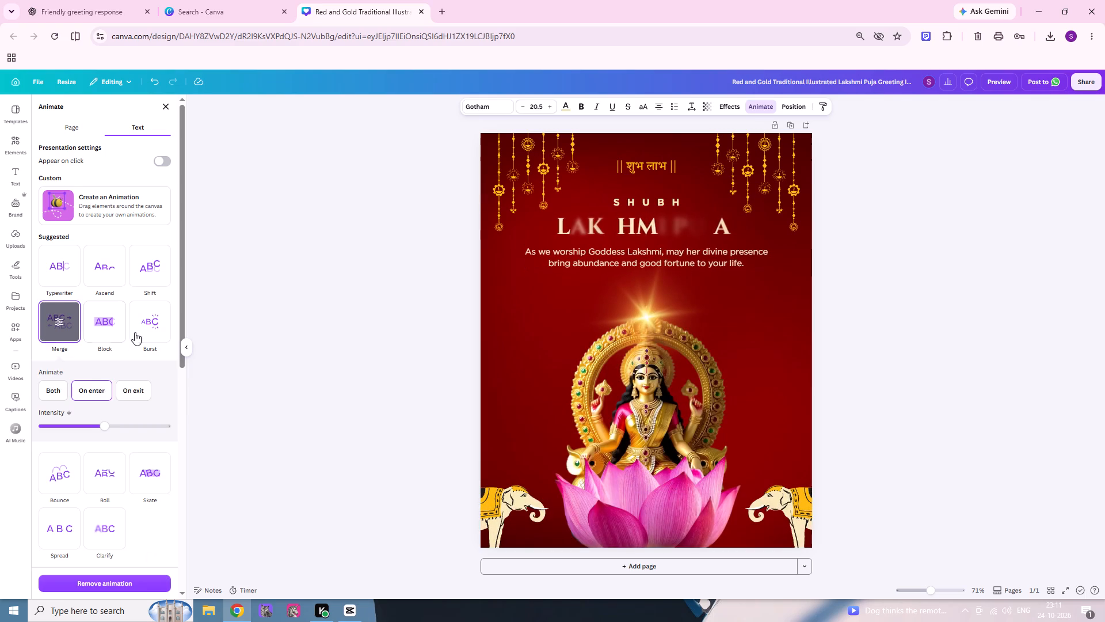
pyautogui.click(319, 316)
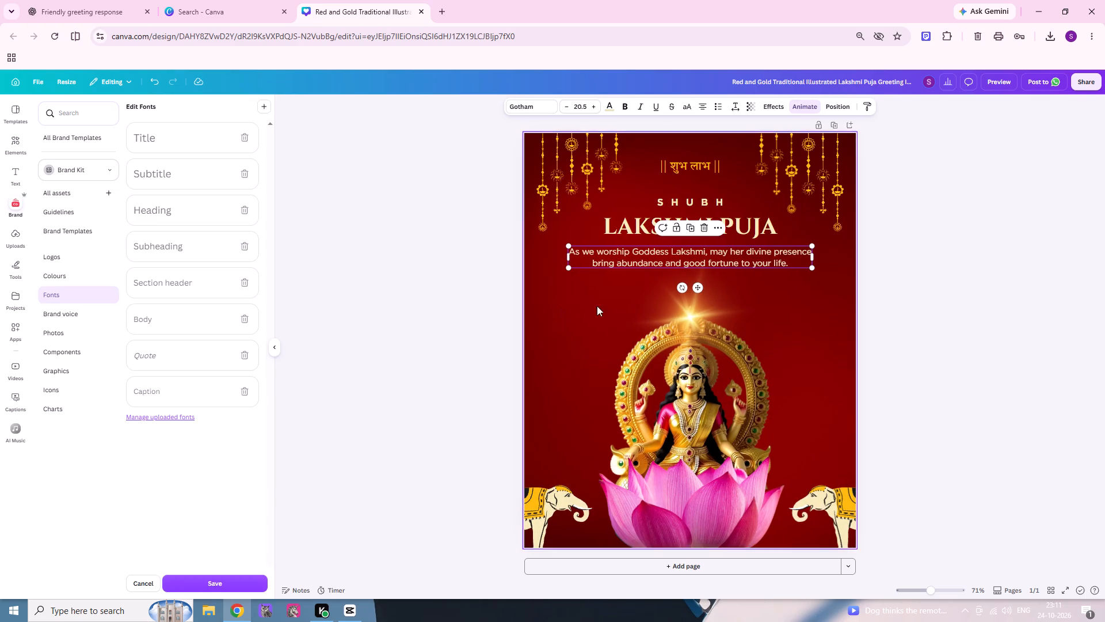
# Add a text box just below the greeting paragraph and replace its placeholder text with "S .d".
pyautogui.click(16, 172)
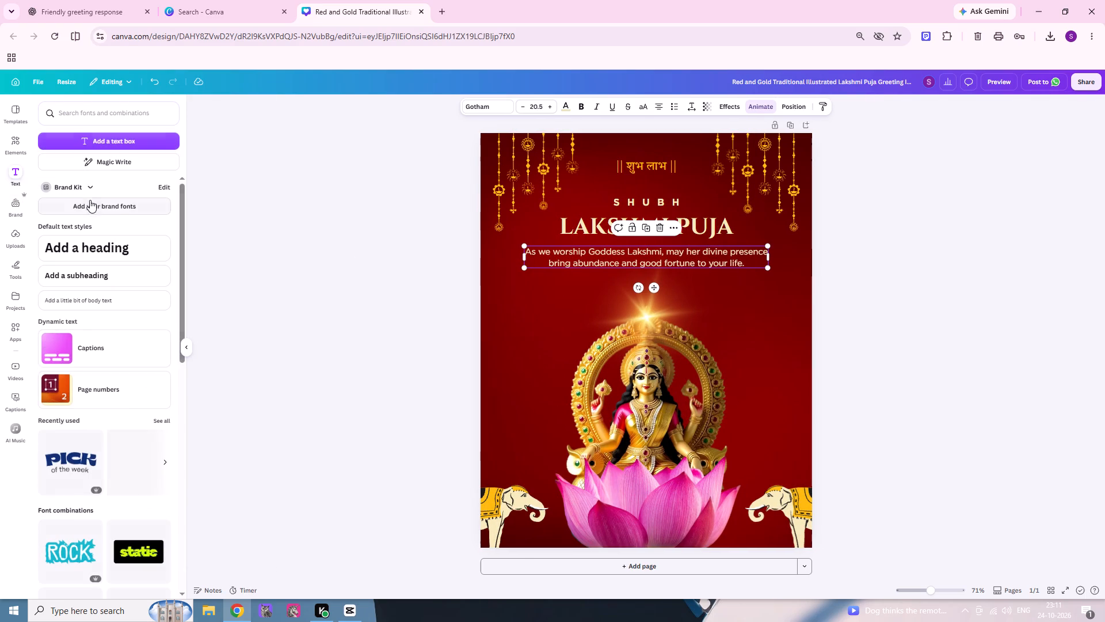
pyautogui.click(97, 145)
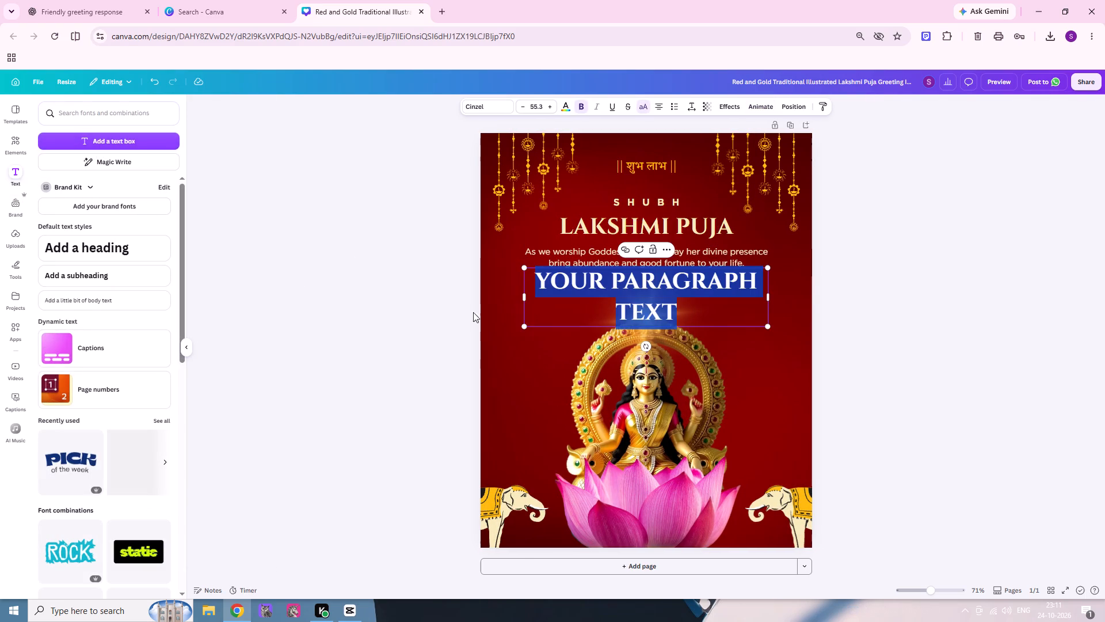
pyautogui.moveTo(680, 317); pyautogui.dragTo(550, 290)
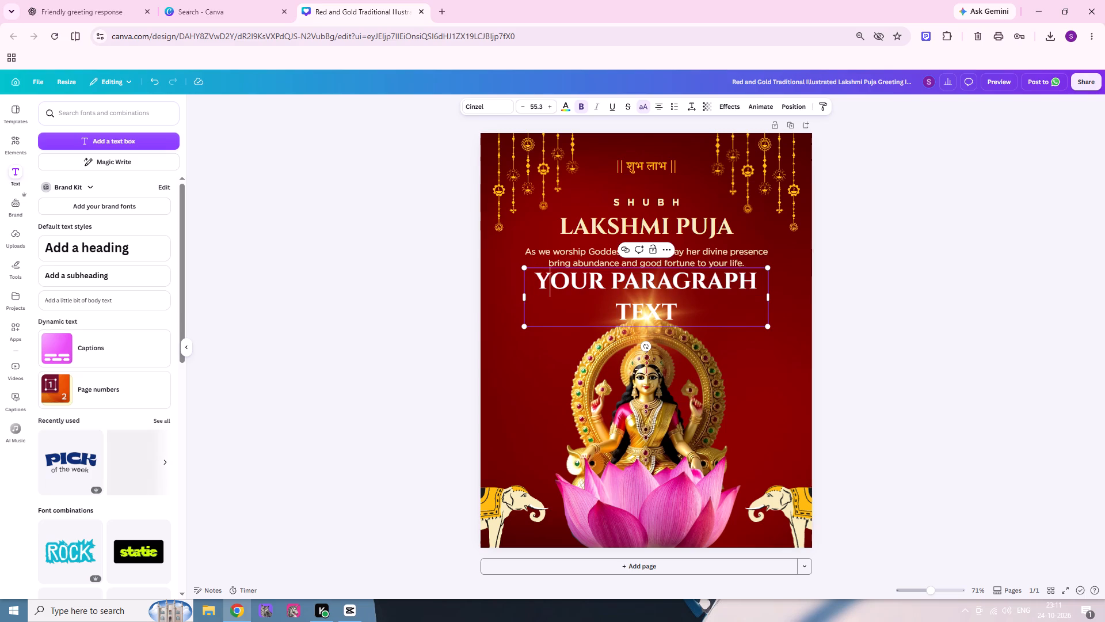
pyautogui.moveTo(550, 290); pyautogui.dragTo(584, 295)
pyautogui.moveTo(685, 311); pyautogui.dragTo(527, 284)
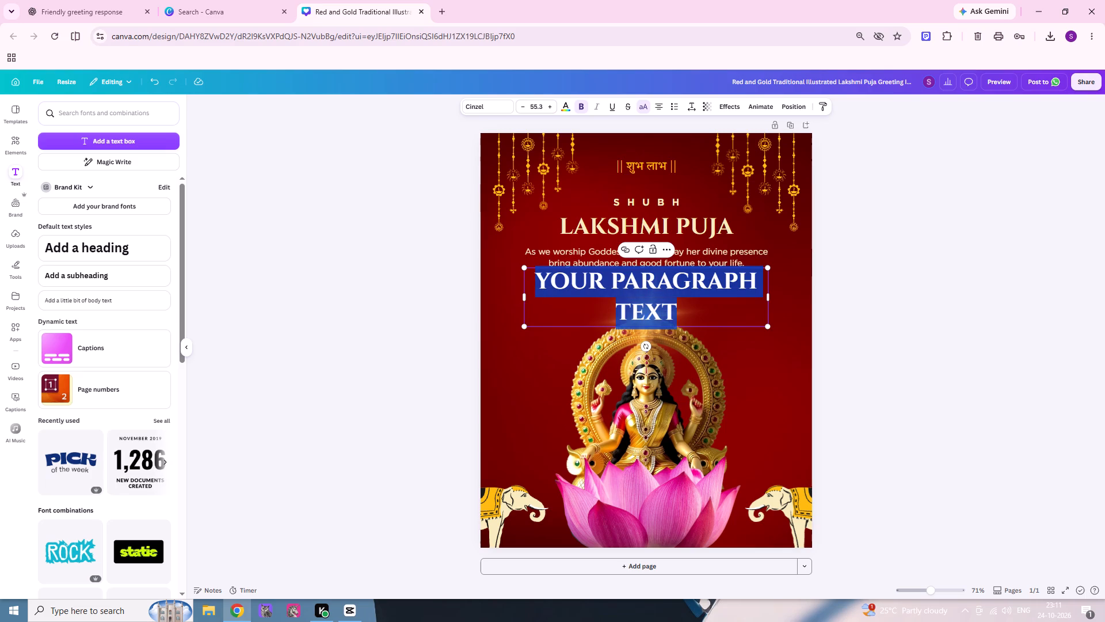
pyautogui.press('BackSpace')
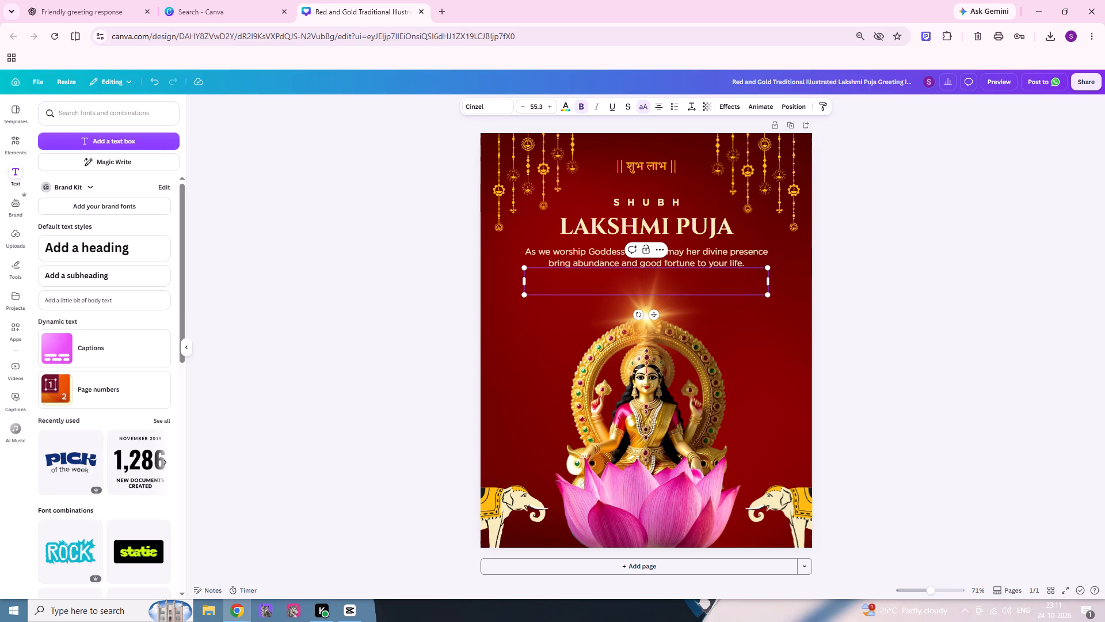
pyautogui.write('S')
pyautogui.press('space')
pyautogui.write('.d')
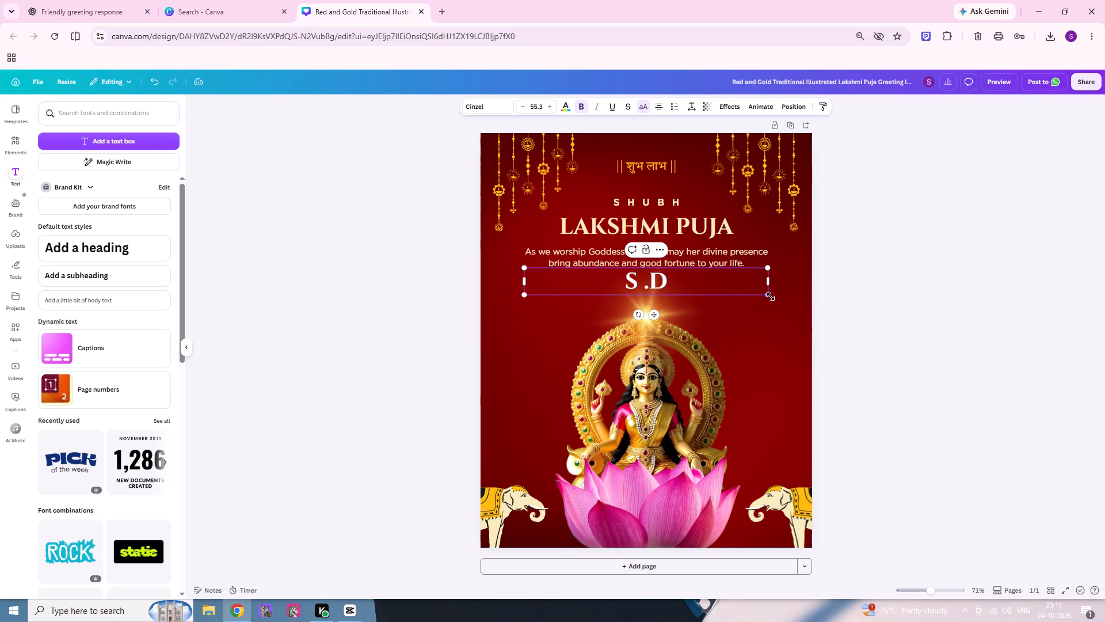
# Shrink the "S .D" text to about size 19.1 and move it into the poster's top-left corner.
pyautogui.moveTo(771, 297); pyautogui.dragTo(612, 271)
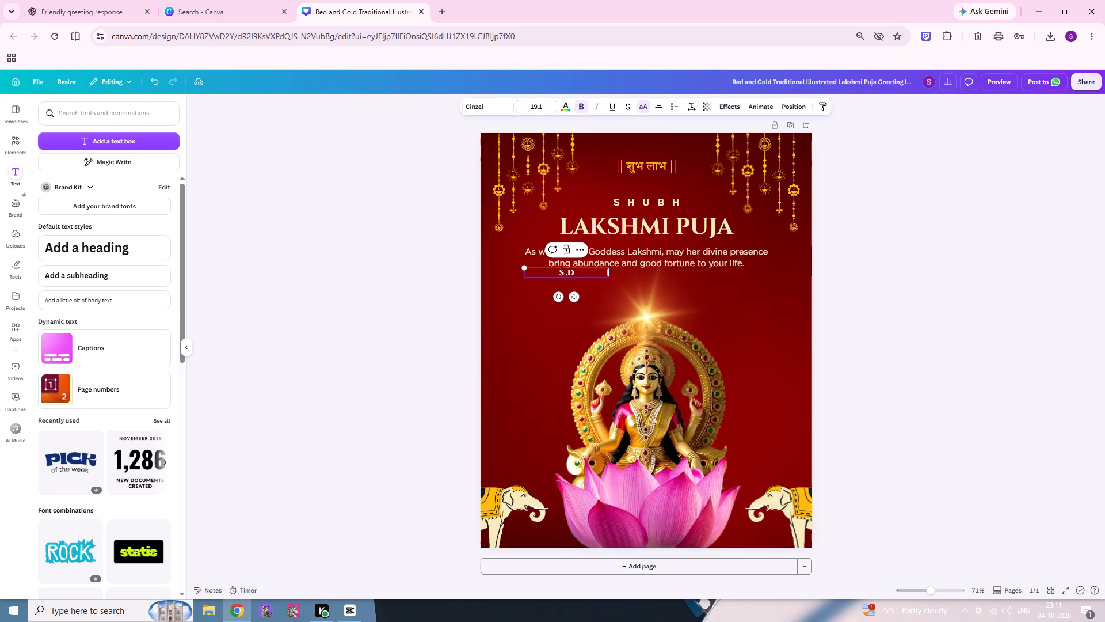
pyautogui.moveTo(596, 273); pyautogui.dragTo(586, 275)
pyautogui.click(599, 302)
pyautogui.click(561, 274)
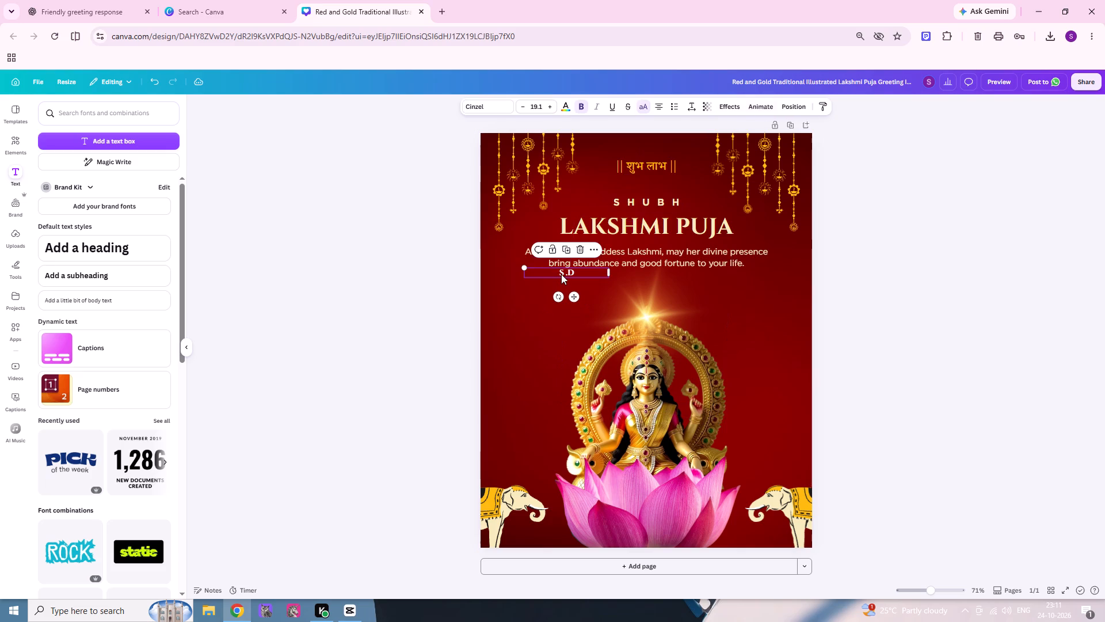
pyautogui.moveTo(542, 275); pyautogui.dragTo(494, 155)
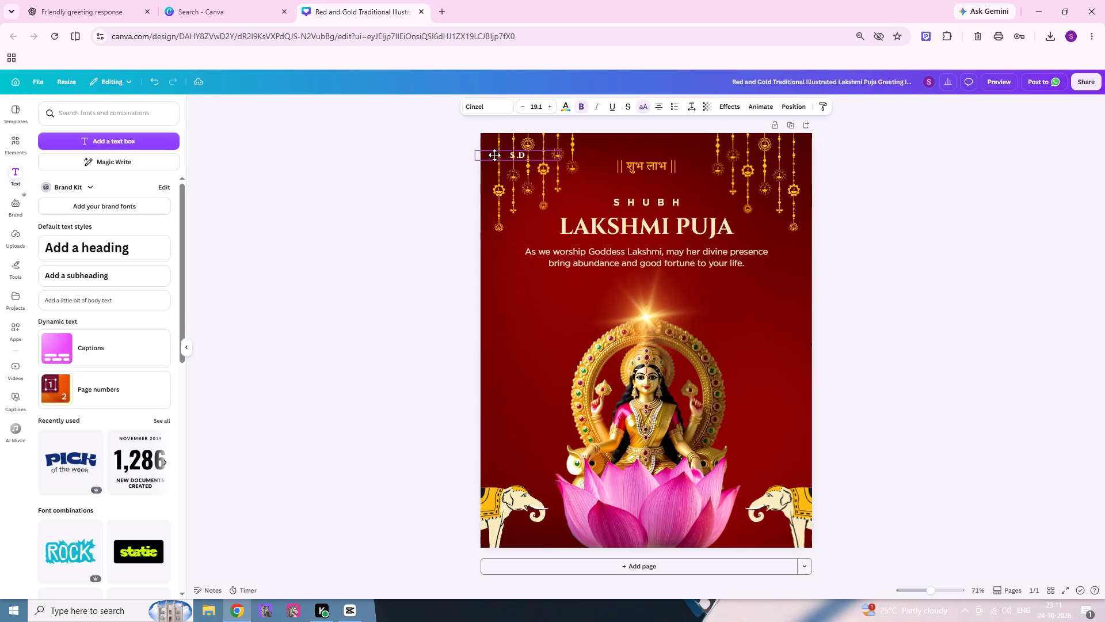
pyautogui.moveTo(494, 155); pyautogui.dragTo(466, 149)
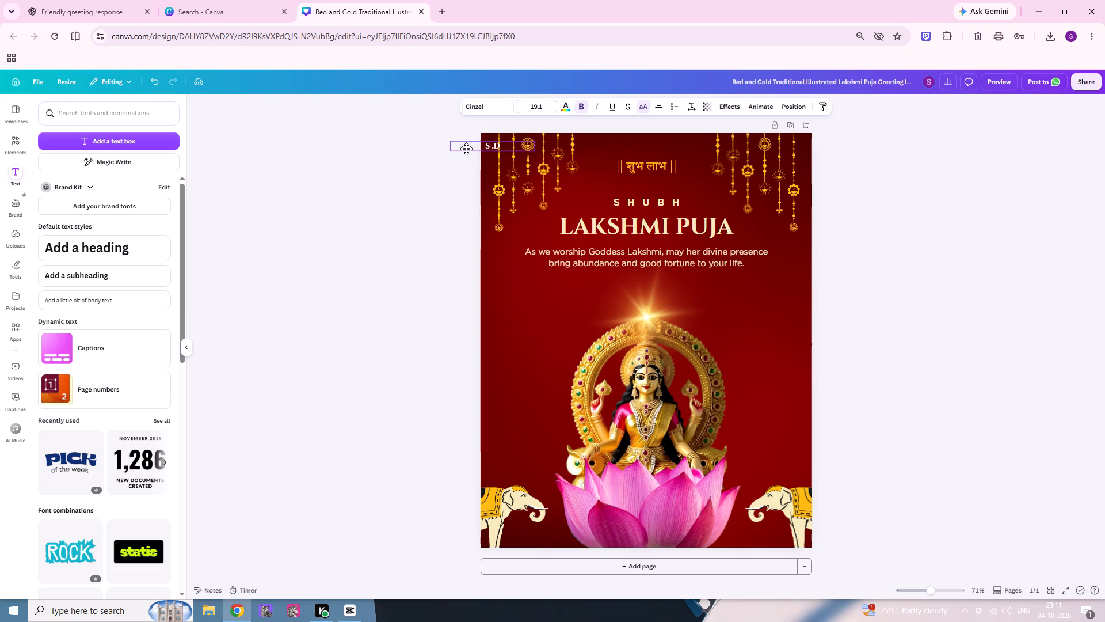
pyautogui.moveTo(466, 149); pyautogui.dragTo(464, 146)
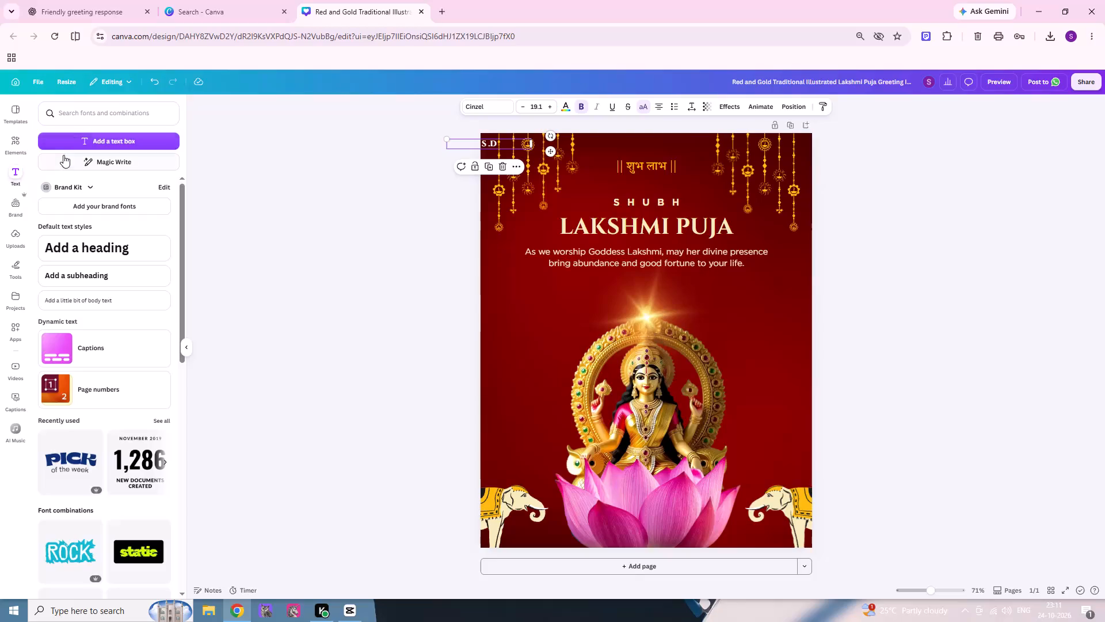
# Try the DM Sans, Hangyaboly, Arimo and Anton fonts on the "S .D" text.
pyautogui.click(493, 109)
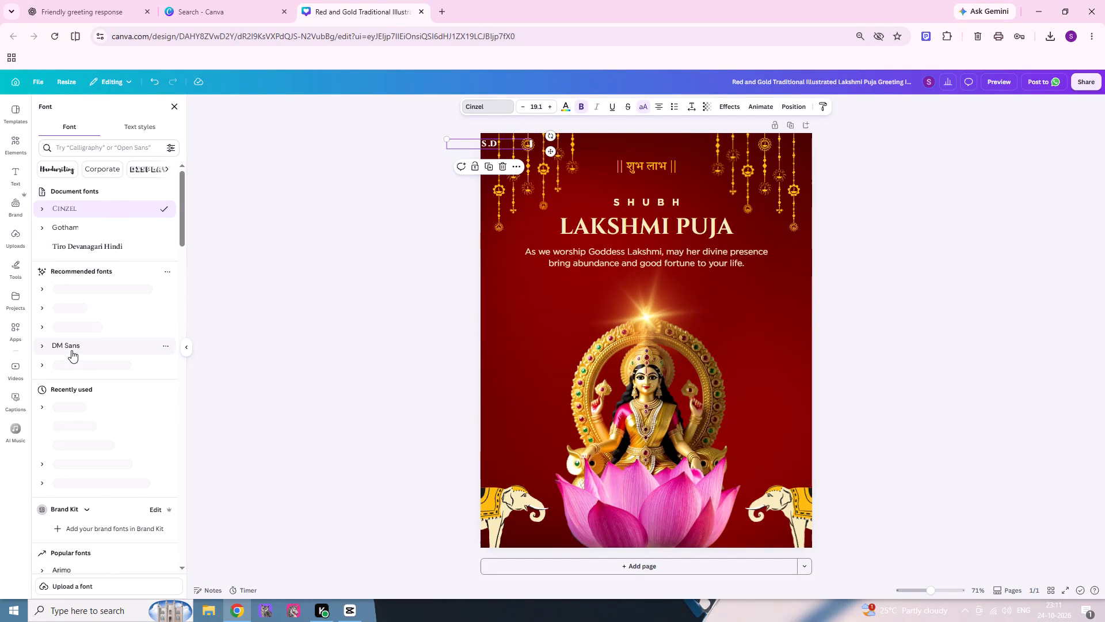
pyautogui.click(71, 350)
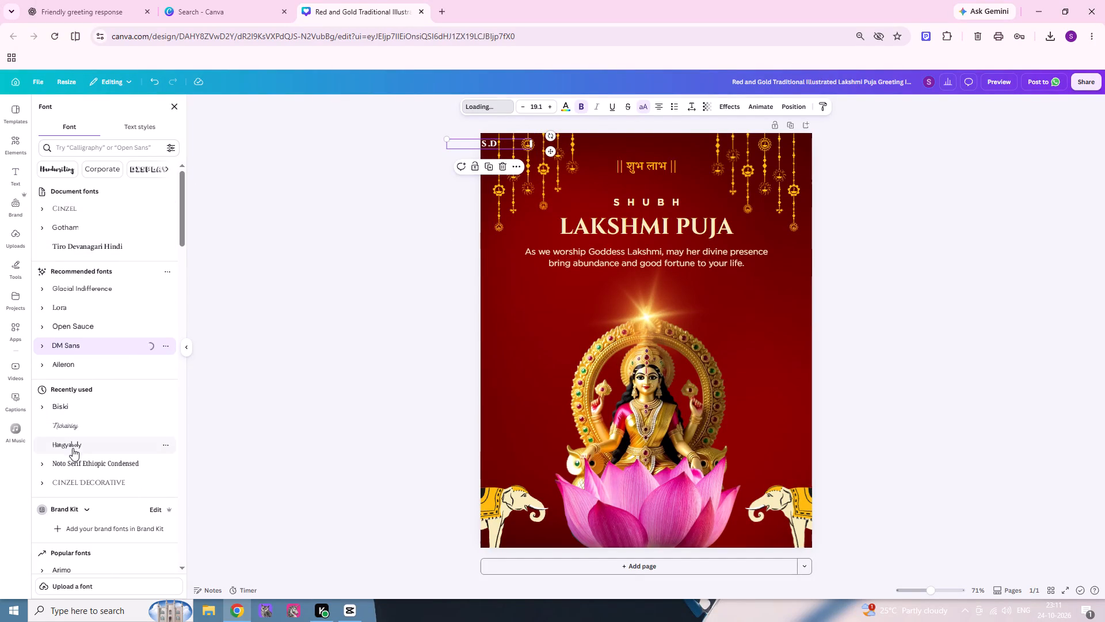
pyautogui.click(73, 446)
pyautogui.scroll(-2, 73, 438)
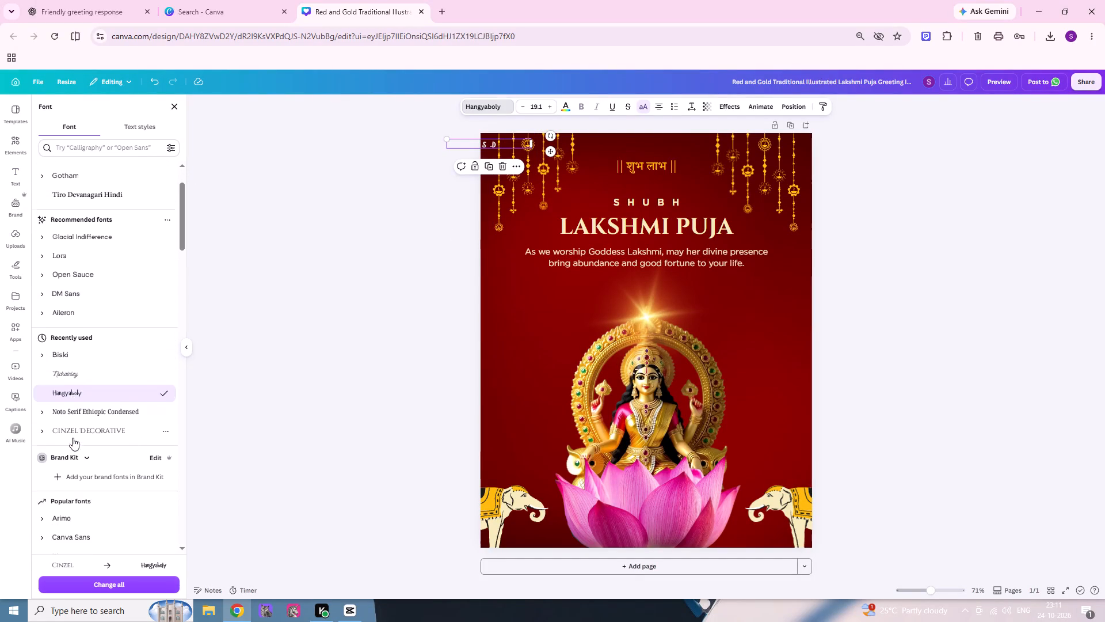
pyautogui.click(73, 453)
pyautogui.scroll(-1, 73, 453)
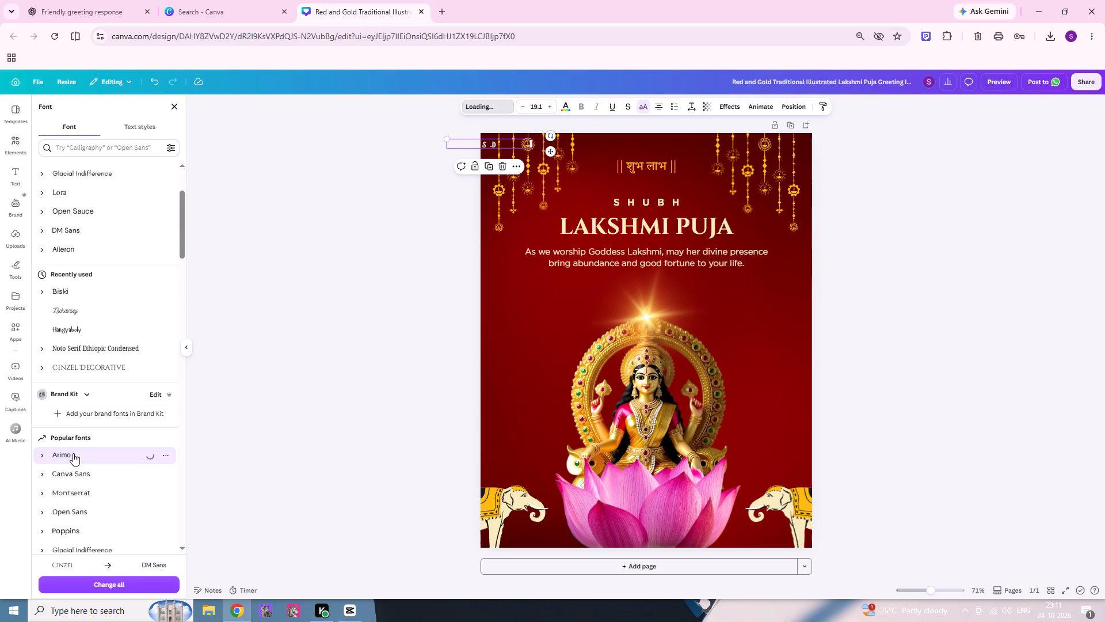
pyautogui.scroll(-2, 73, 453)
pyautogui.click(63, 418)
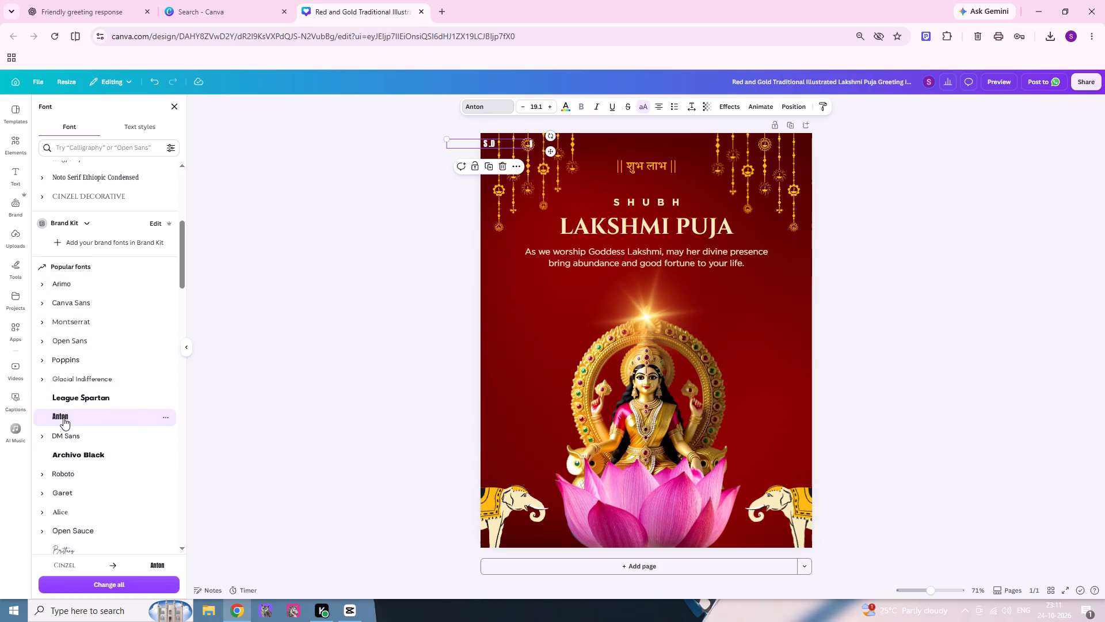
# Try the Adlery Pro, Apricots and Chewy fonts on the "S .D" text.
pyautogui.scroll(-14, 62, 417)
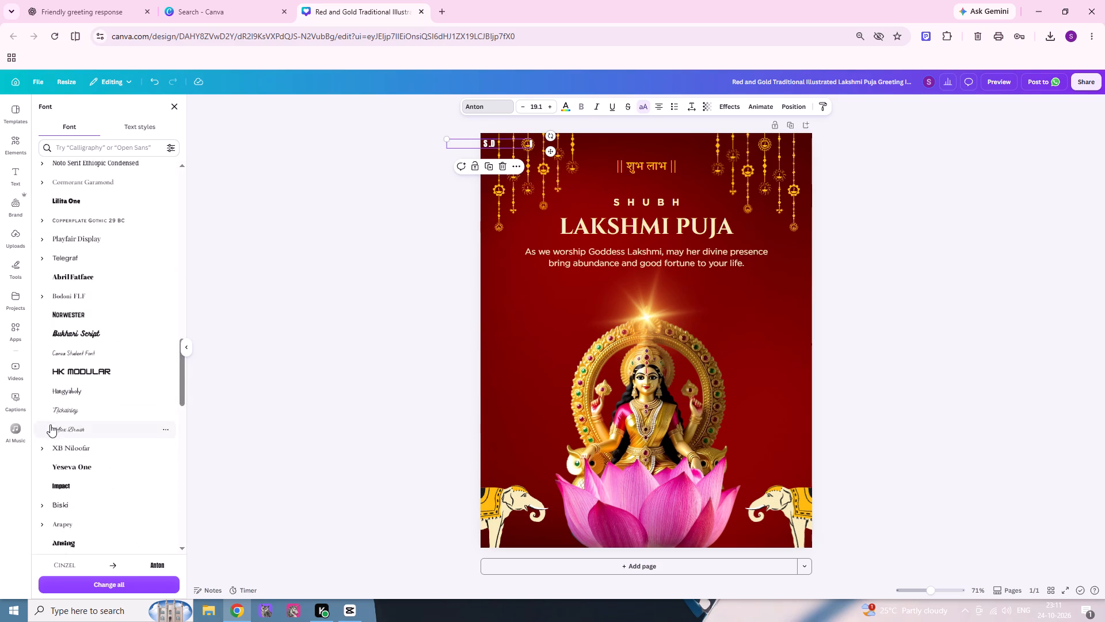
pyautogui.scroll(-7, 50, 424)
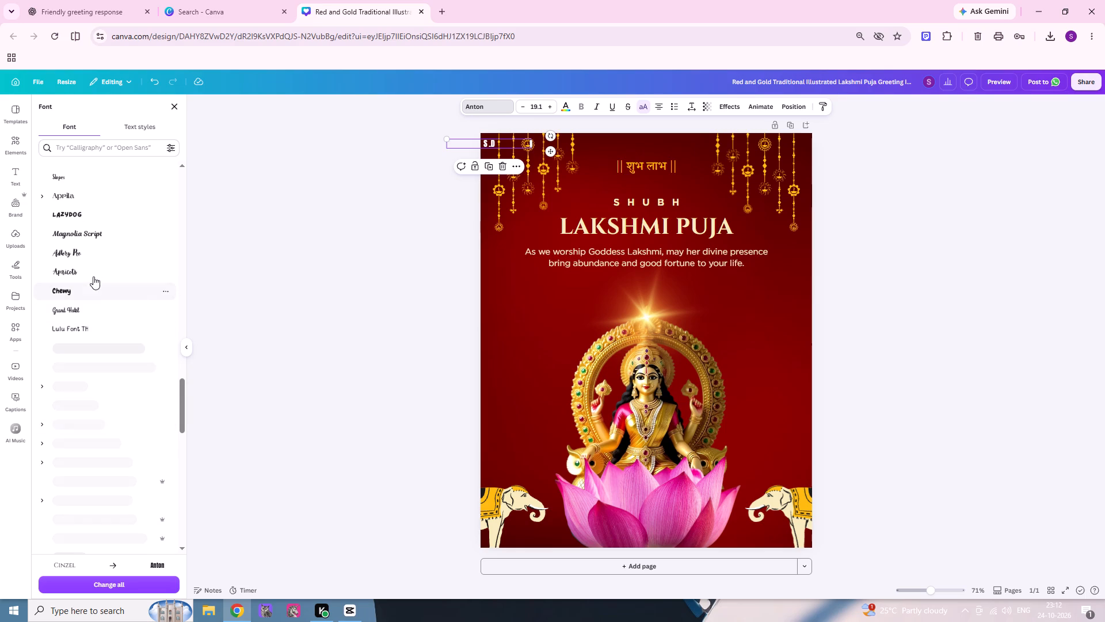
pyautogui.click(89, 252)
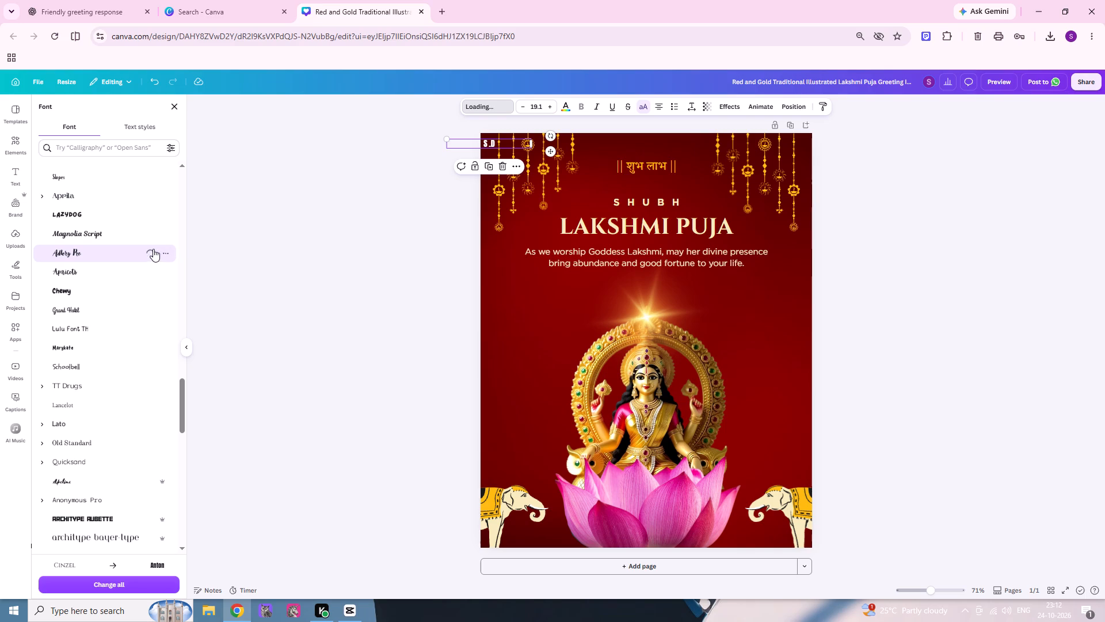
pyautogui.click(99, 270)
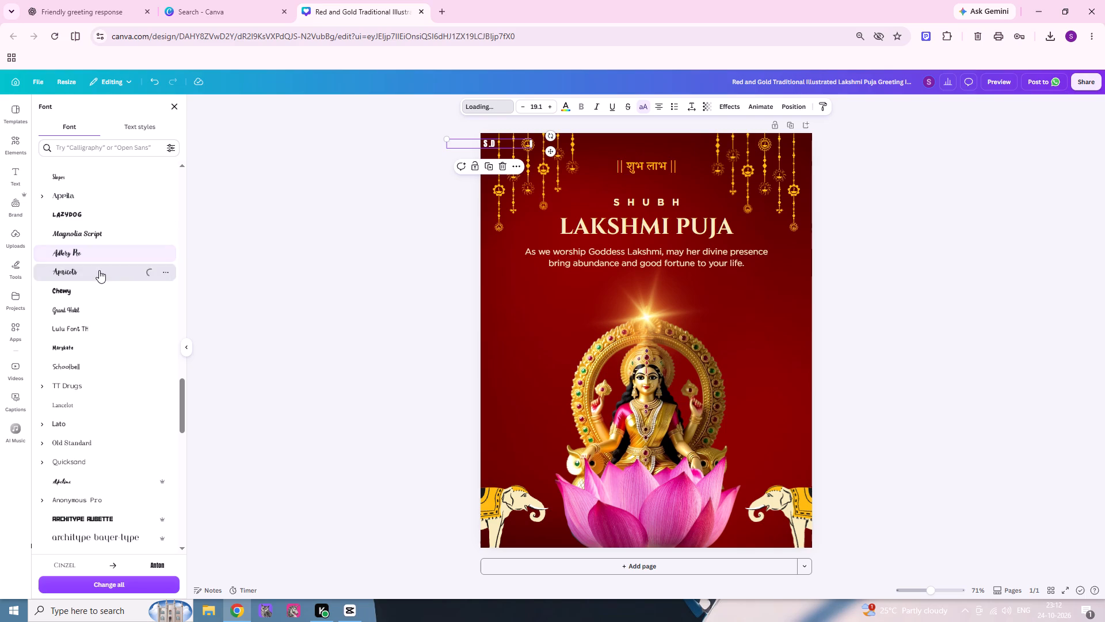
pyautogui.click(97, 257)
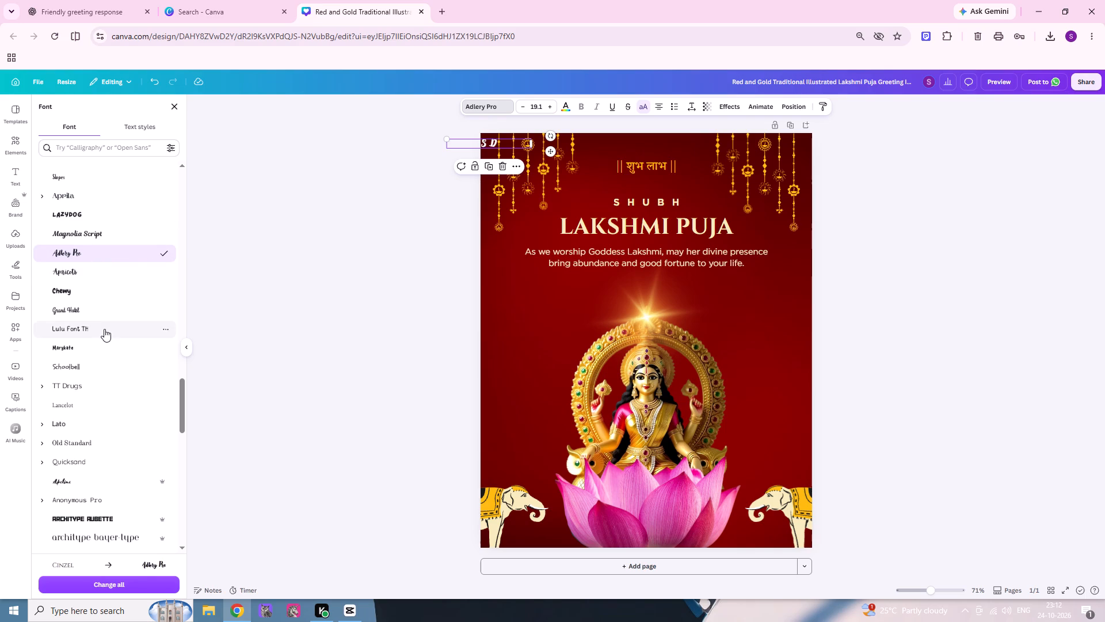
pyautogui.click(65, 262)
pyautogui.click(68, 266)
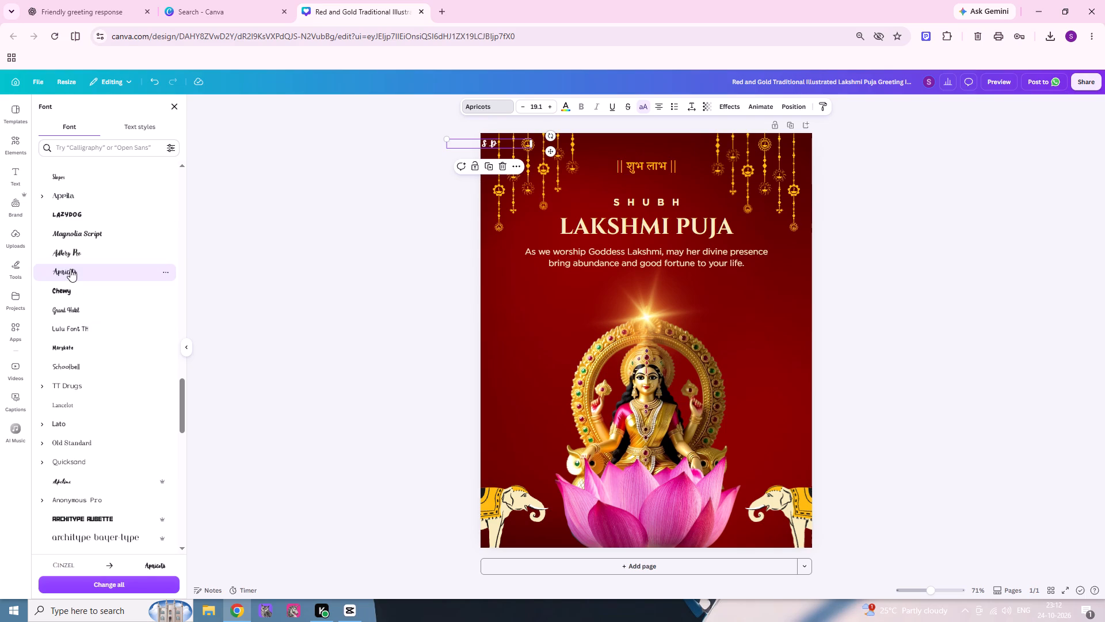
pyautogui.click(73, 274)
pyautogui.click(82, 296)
# Set the "S .D" text's font to Advetime and deselect the text.
pyautogui.scroll(-2, 82, 297)
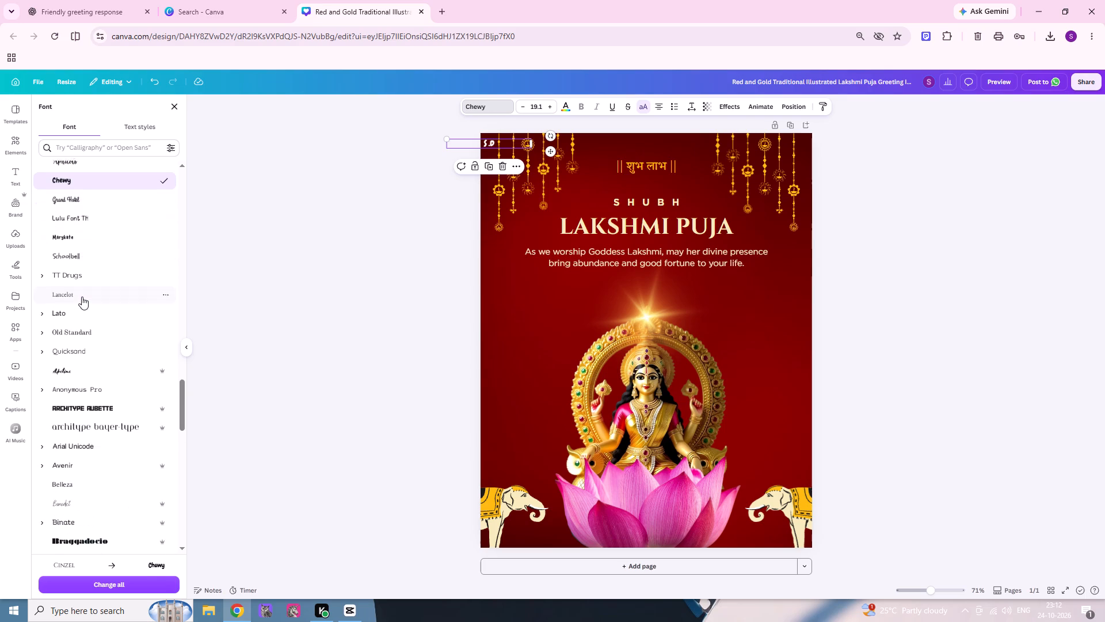
pyautogui.click(81, 369)
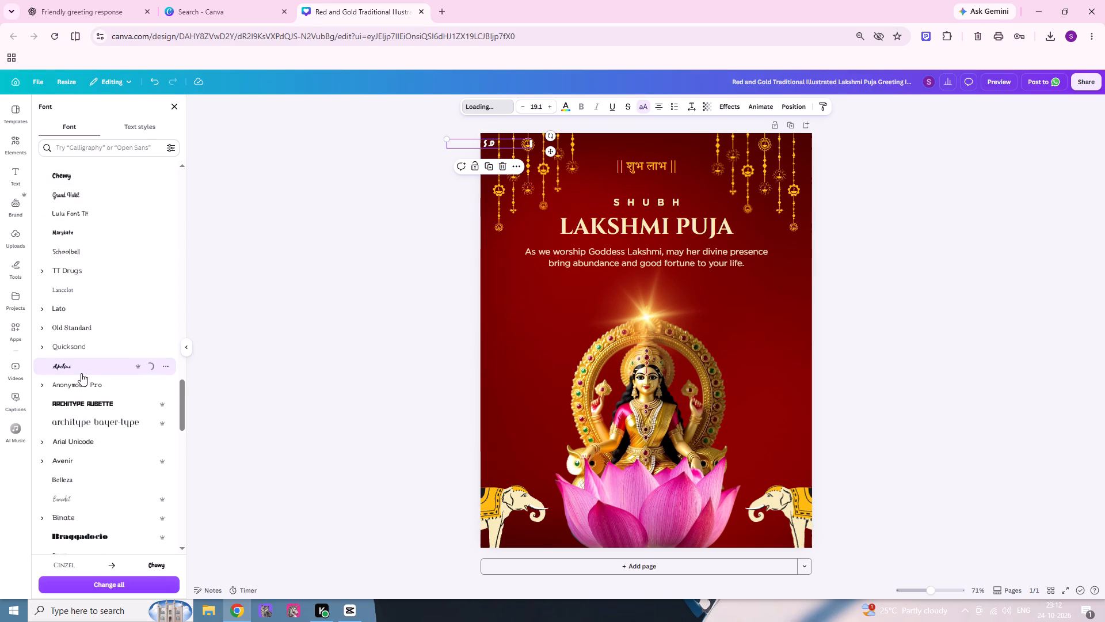
pyautogui.click(420, 272)
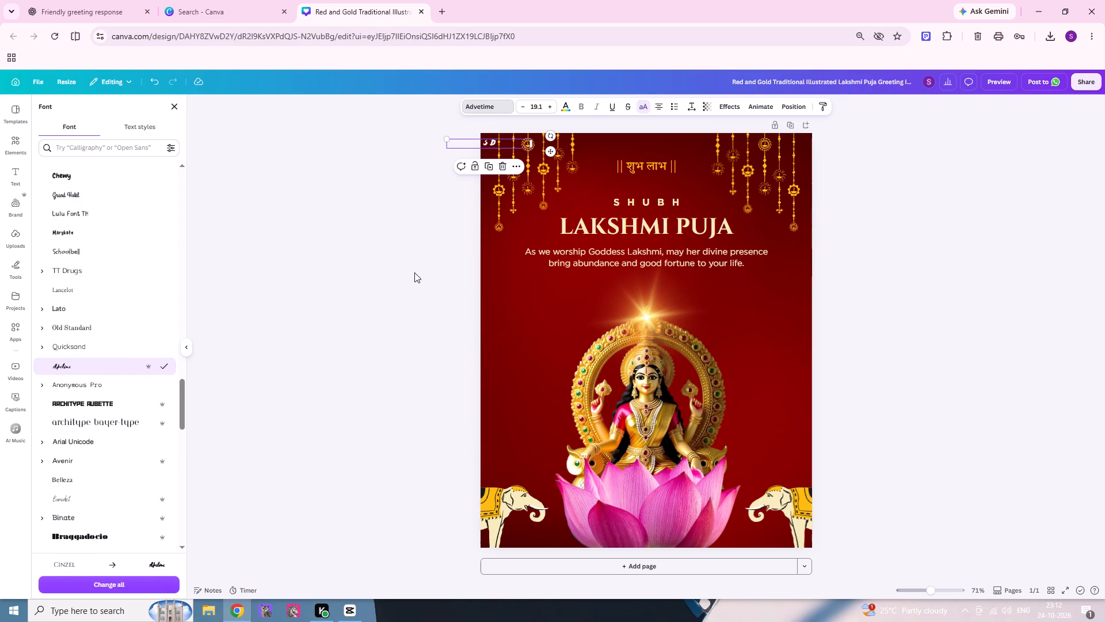
pyautogui.click(571, 263)
pyautogui.click(525, 306)
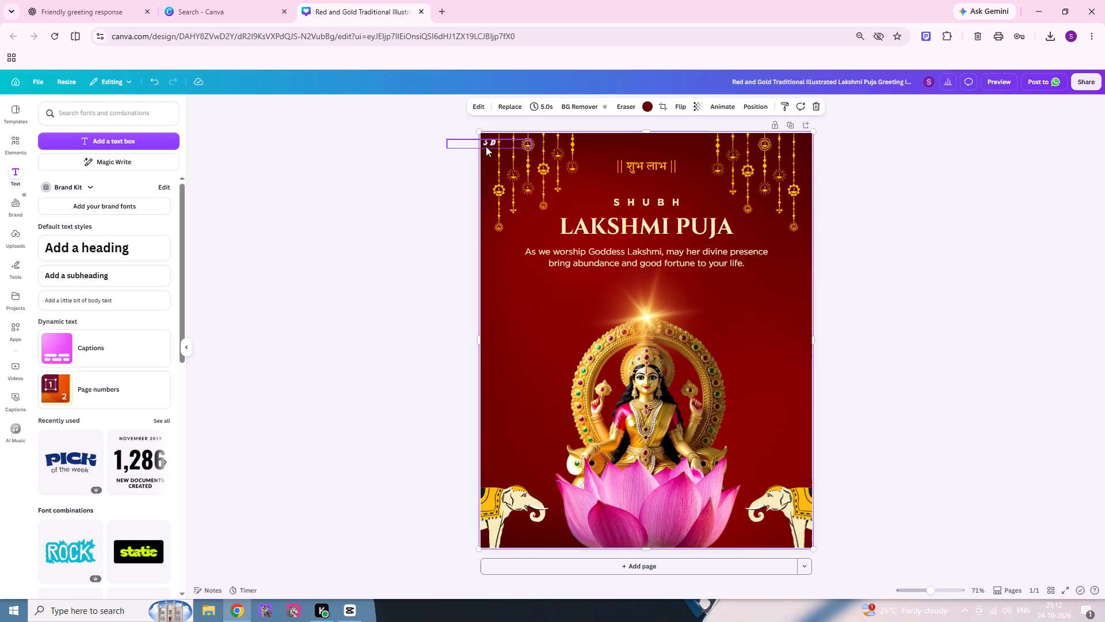
# Recolour the corner "S .D" text with the golden yellow from the goddess photo's colours.
pyautogui.click(486, 146)
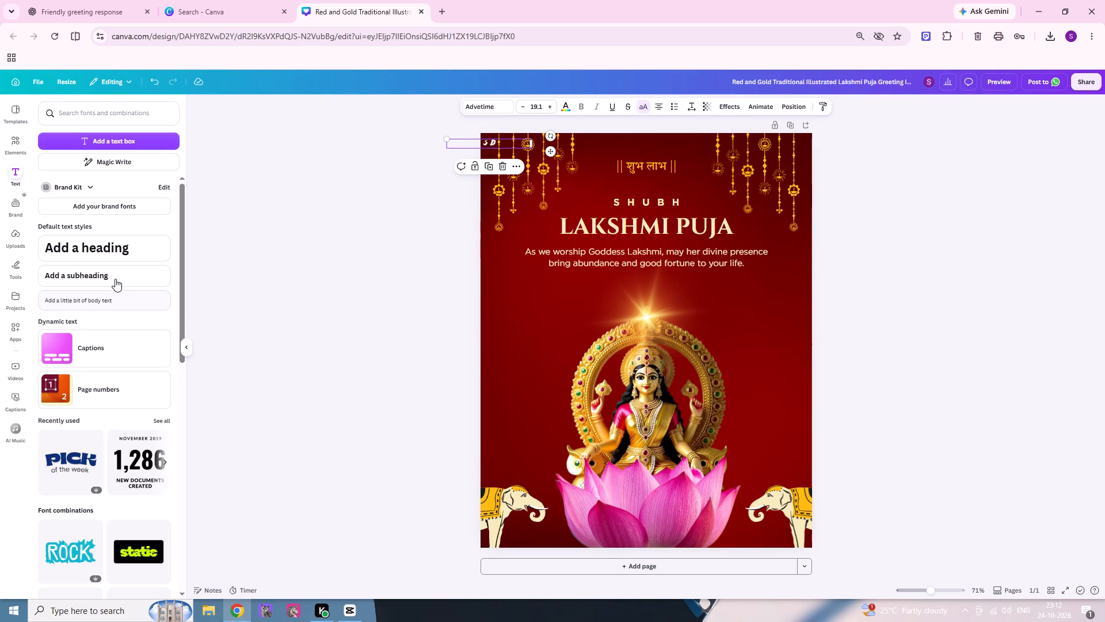
pyautogui.click(567, 108)
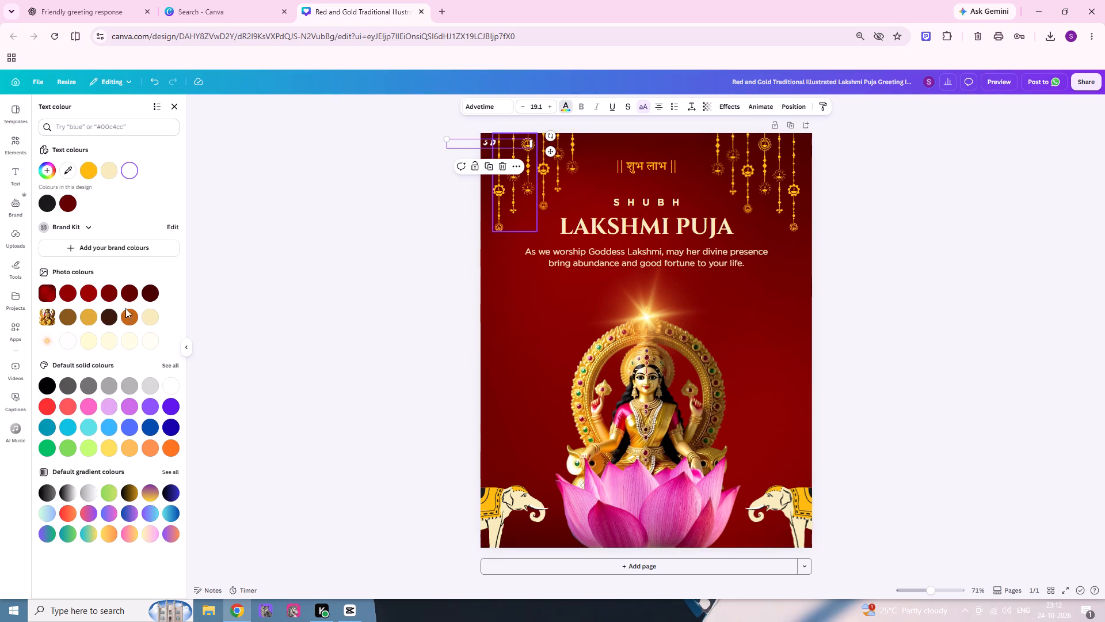
pyautogui.click(154, 295)
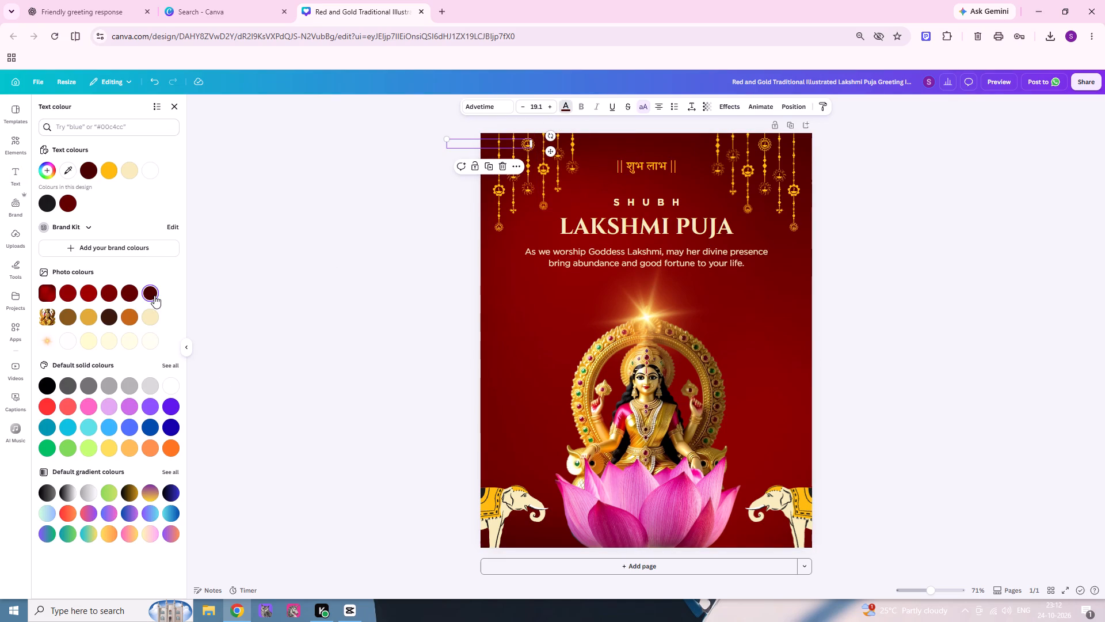
pyautogui.click(110, 315)
pyautogui.click(93, 315)
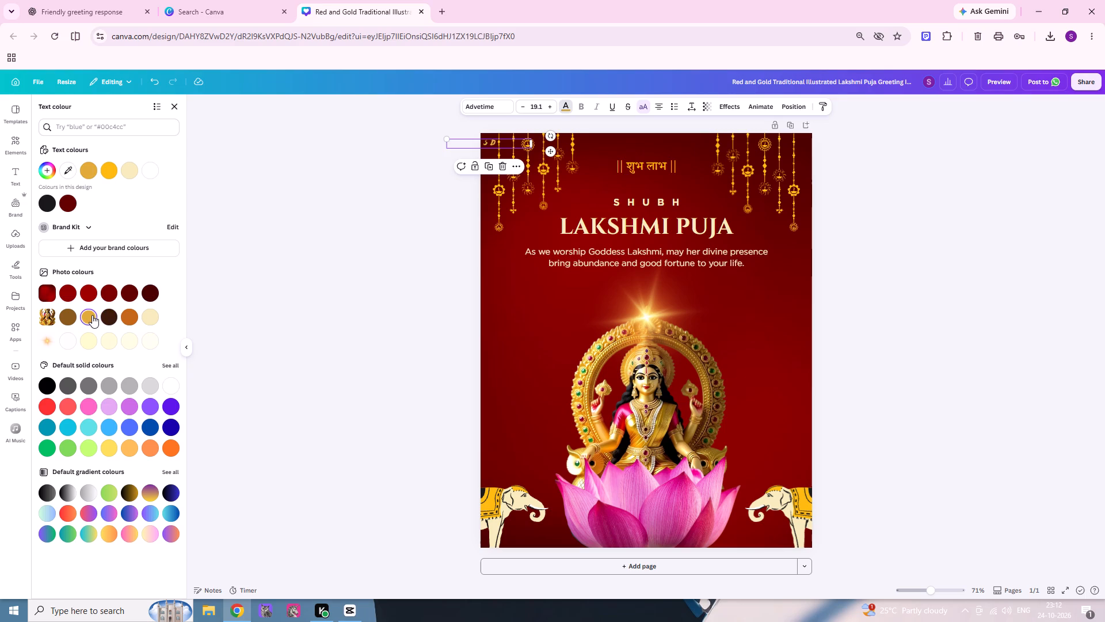
pyautogui.click(233, 321)
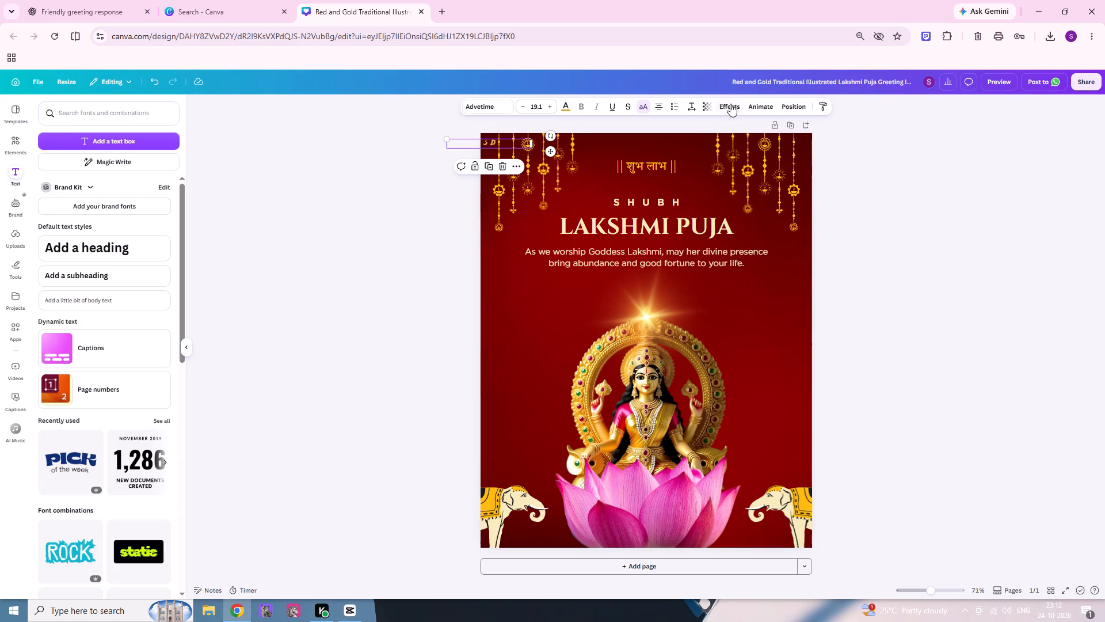
# Apply the Skate text animation to the "S .D" text.
pyautogui.click(765, 109)
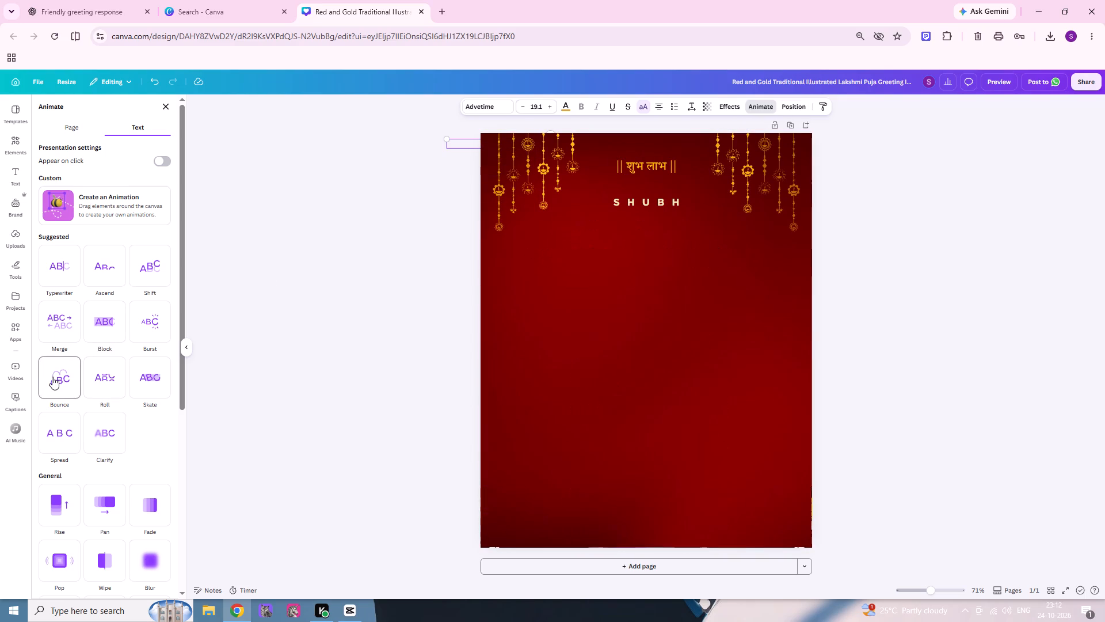
pyautogui.click(154, 378)
pyautogui.click(255, 380)
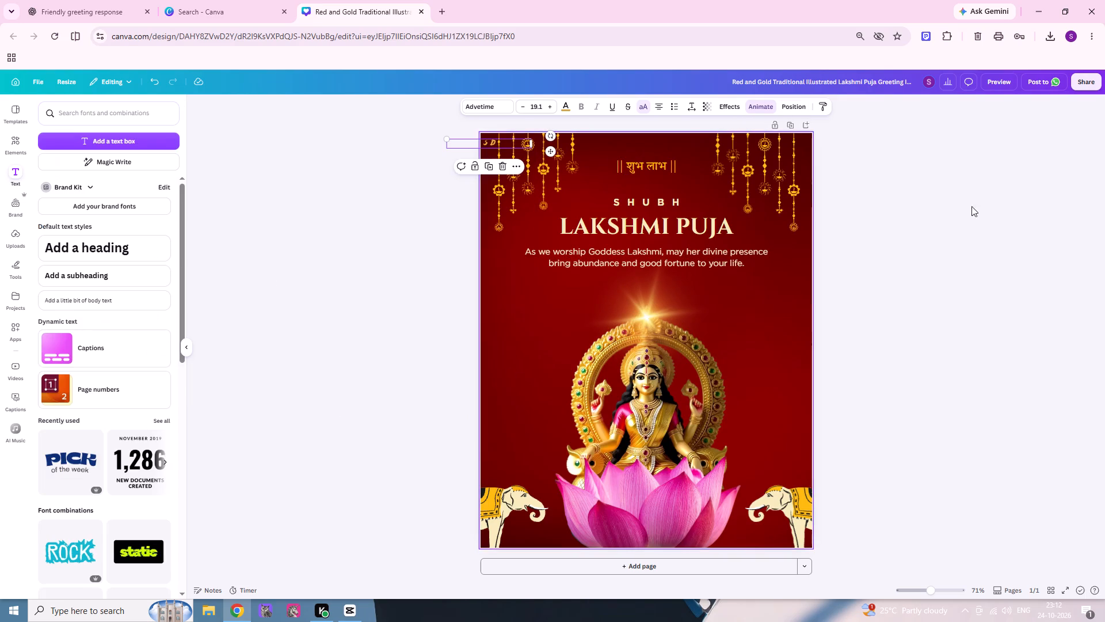
# Download the animated poster as an MP4 video at 1080 x 1350px and deselect the text.
pyautogui.click(1093, 84)
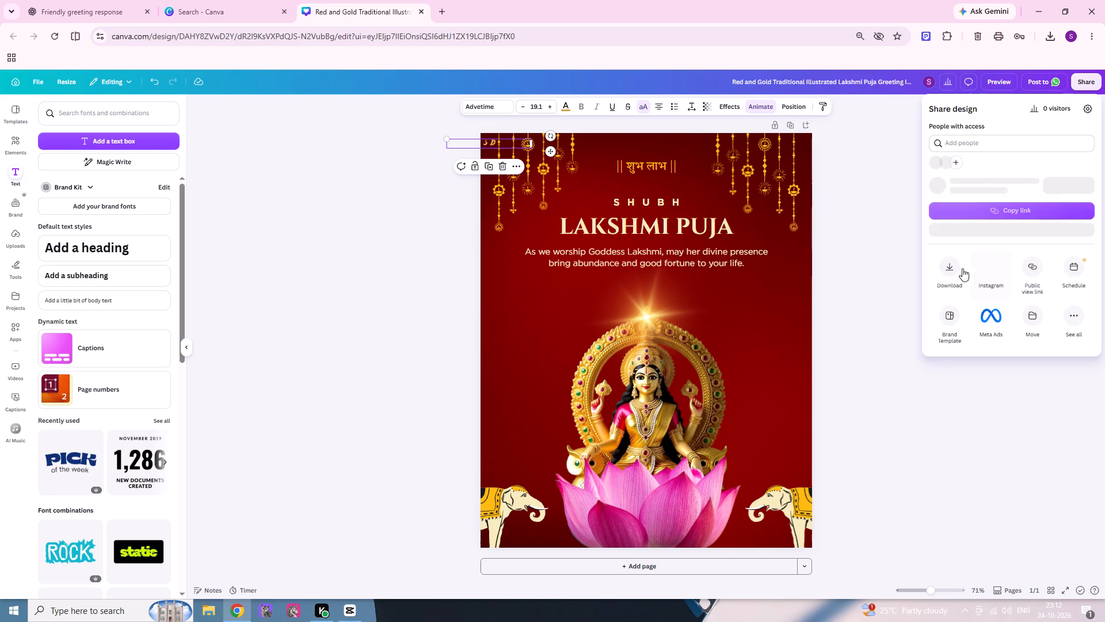
pyautogui.click(957, 272)
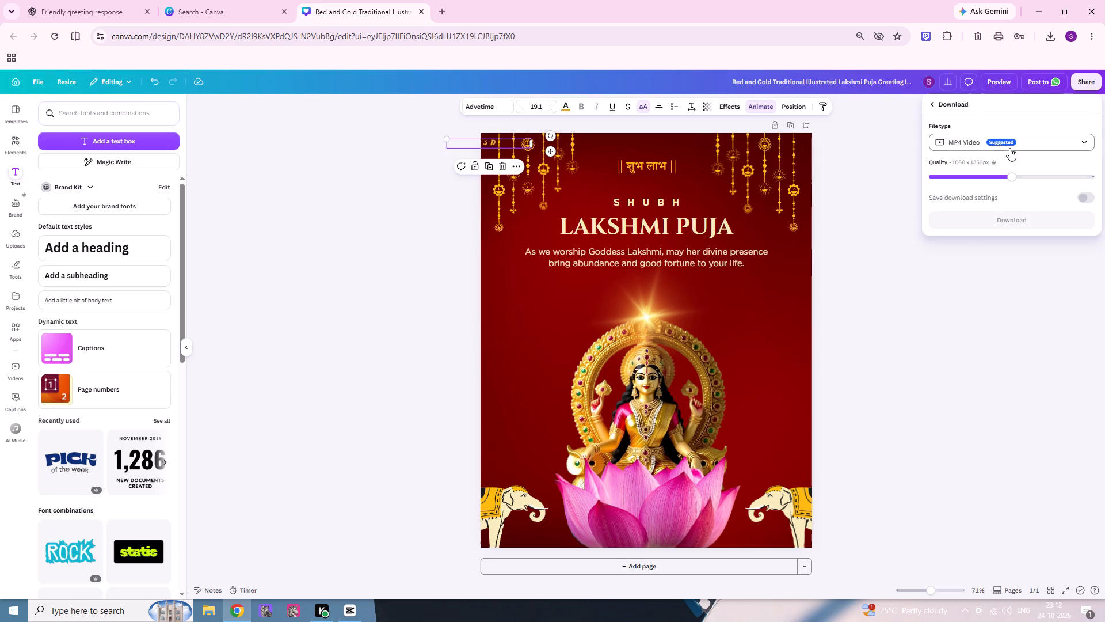
pyautogui.click(1011, 212)
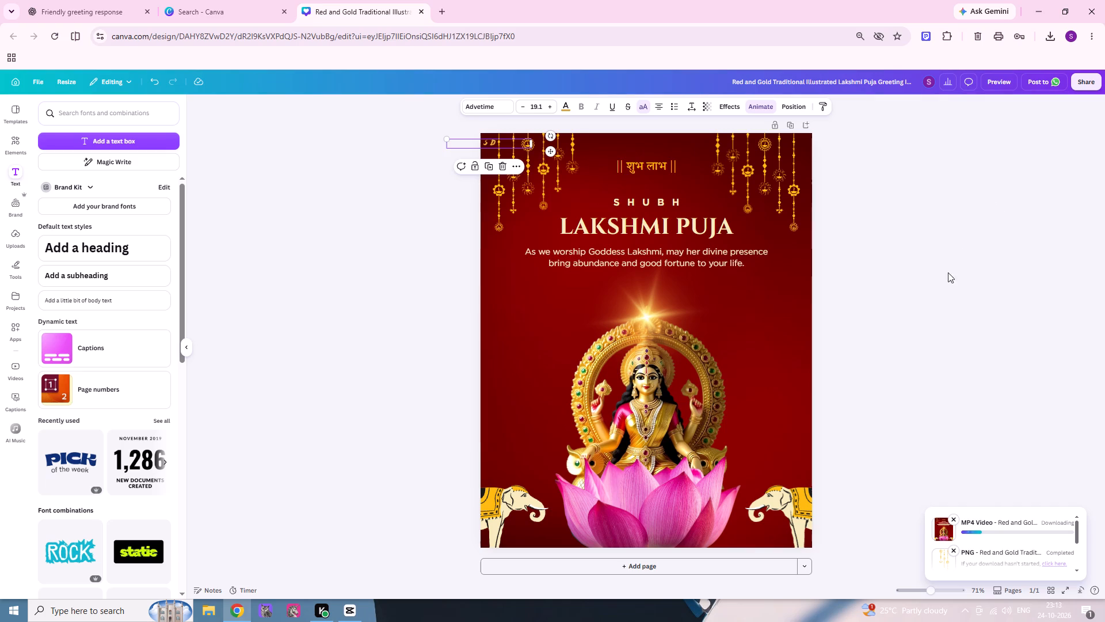
pyautogui.scroll(-1, 901, 292)
pyautogui.click(944, 174)
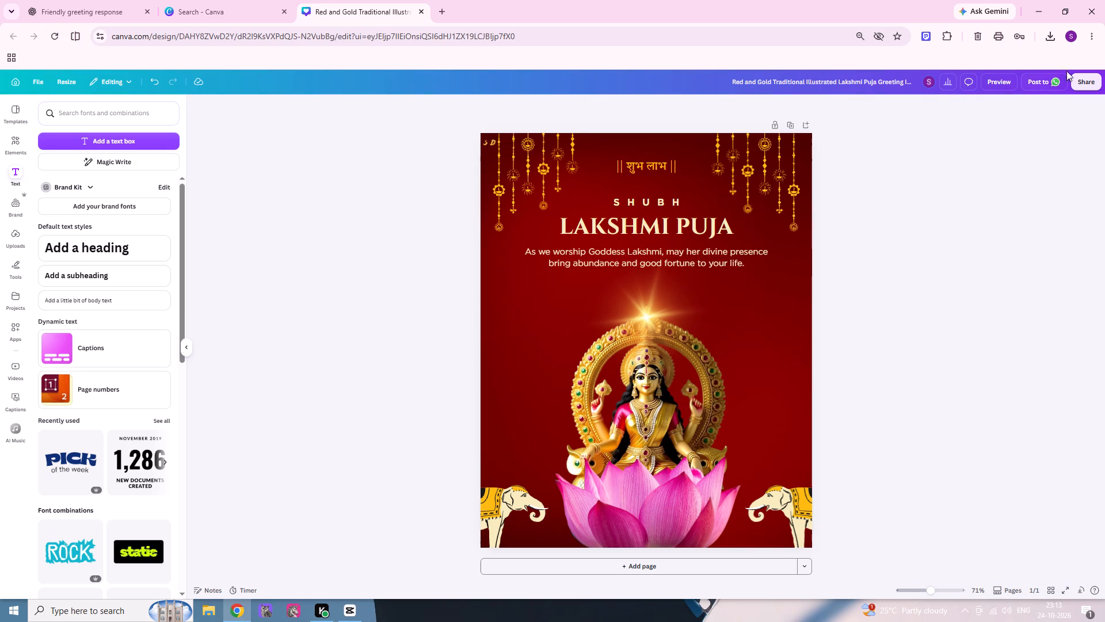
# Check the browser's recent download history for the exported video.
pyautogui.click(1046, 36)
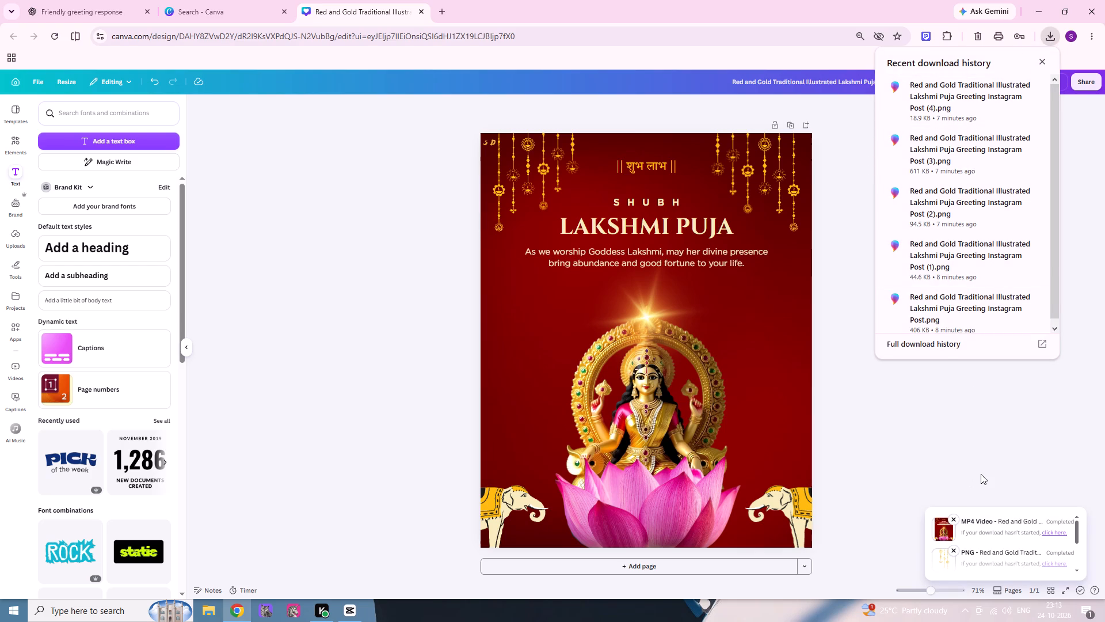
# Start the completed MP4 video's download again, dismissing the browser's recent download history.
pyautogui.click(1051, 43)
pyautogui.click(1050, 41)
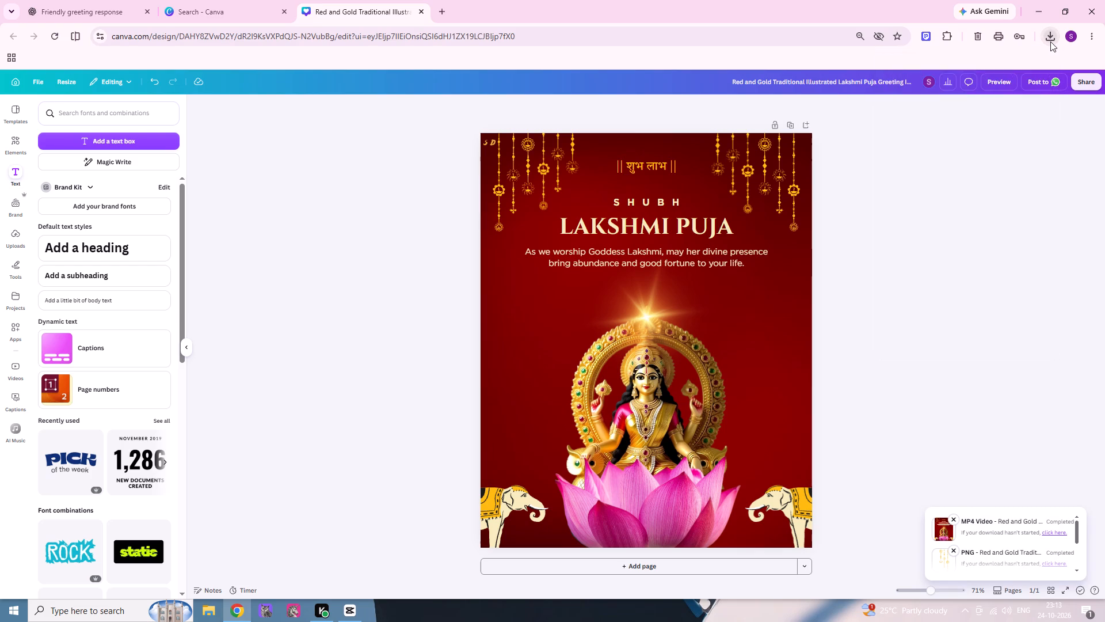
pyautogui.click(1056, 533)
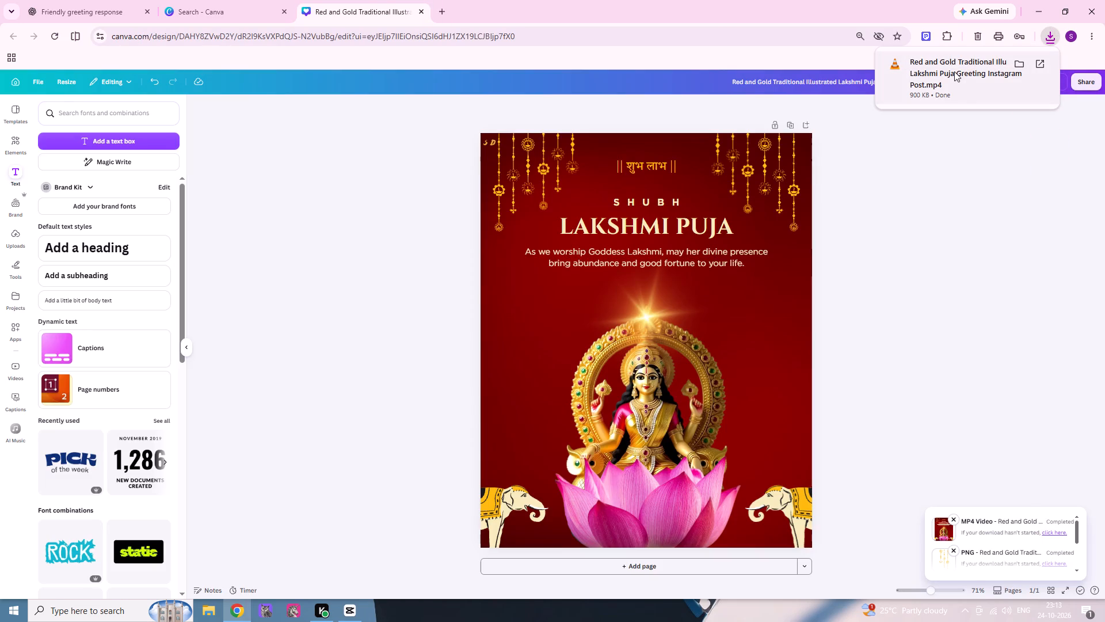
# Open the downloaded Lakshmi Puja MP4 in VLC, review its animation in a maximized window, and close the player.
pyautogui.click(954, 71)
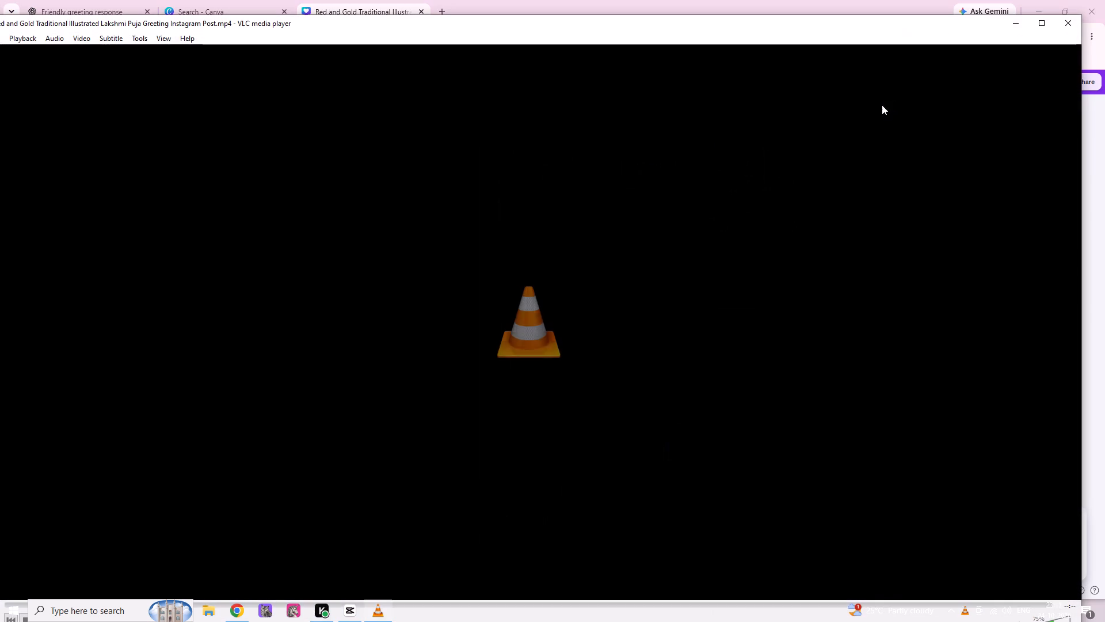
pyautogui.click(1043, 19)
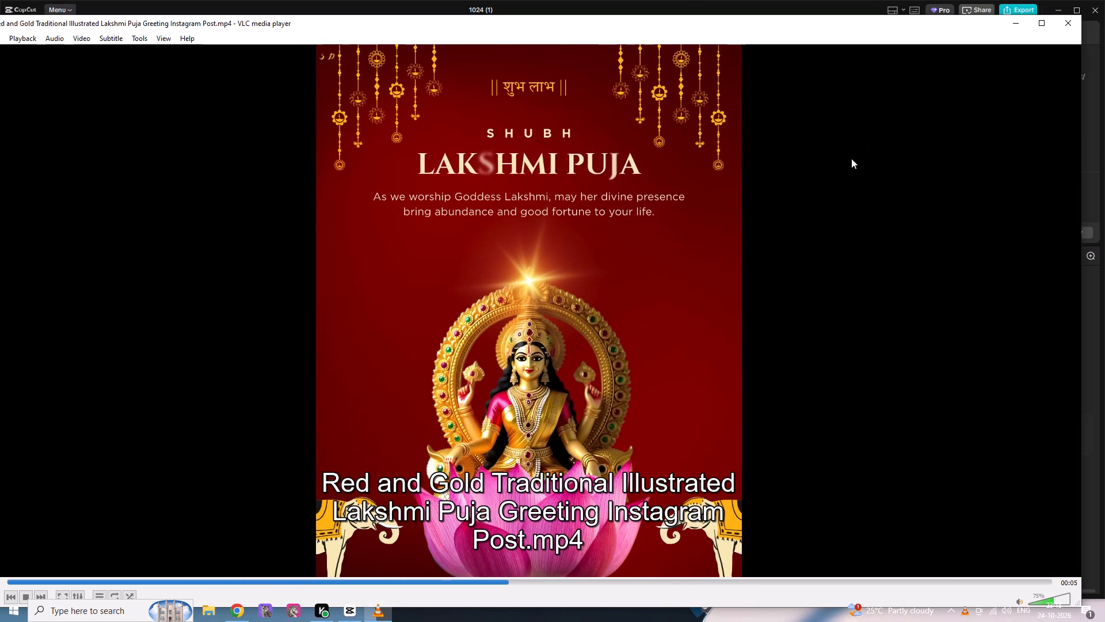
pyautogui.click(749, 173)
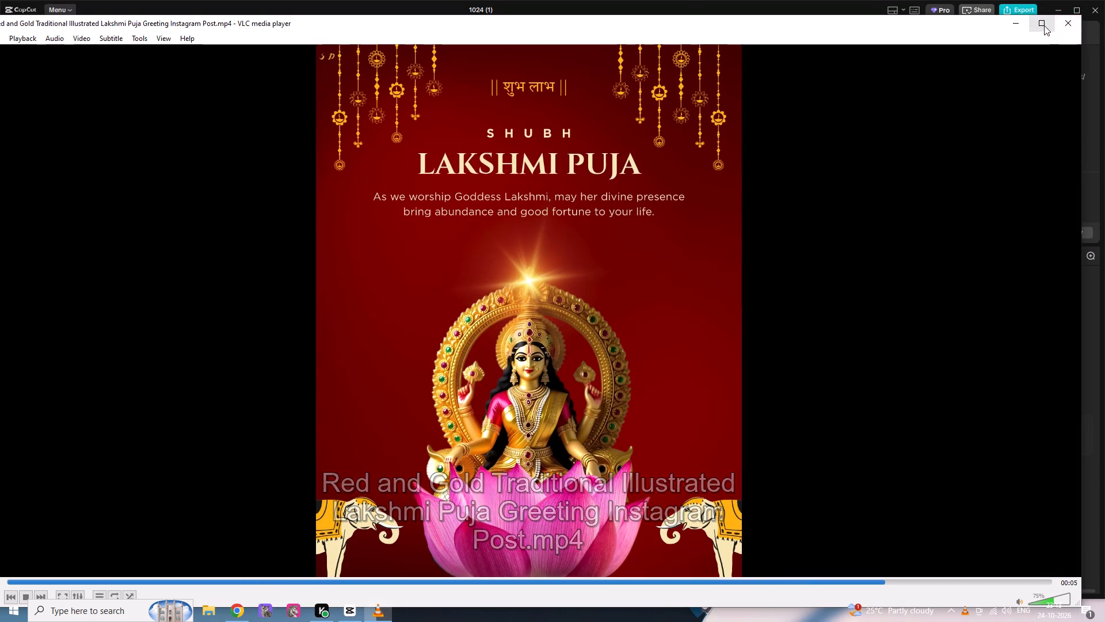
pyautogui.click(1044, 25)
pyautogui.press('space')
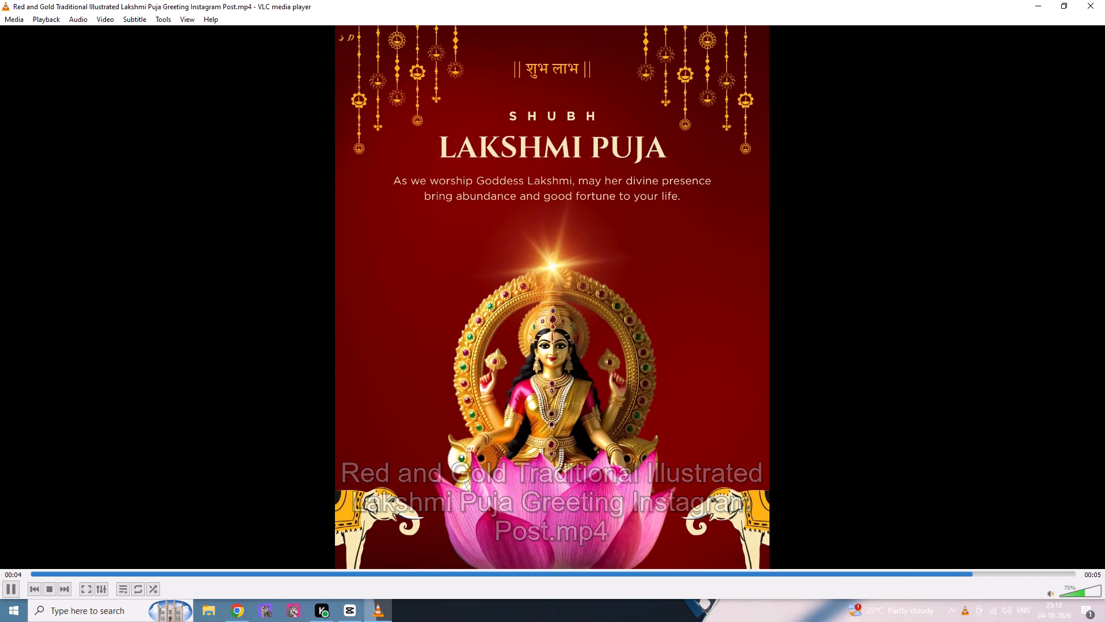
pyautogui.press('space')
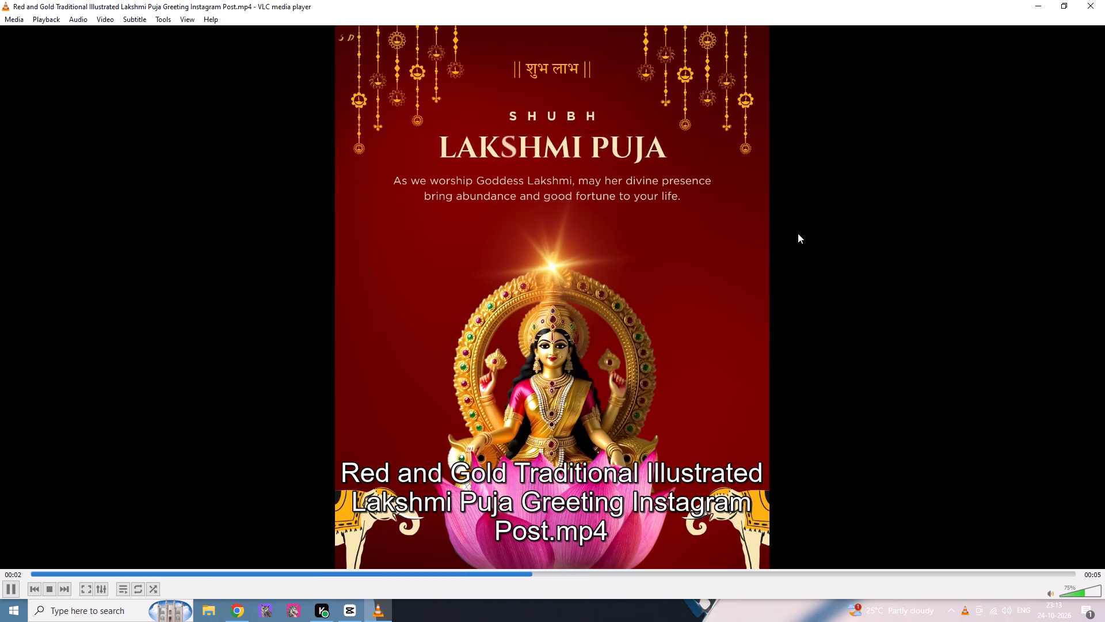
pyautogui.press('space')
pyautogui.click(1092, 10)
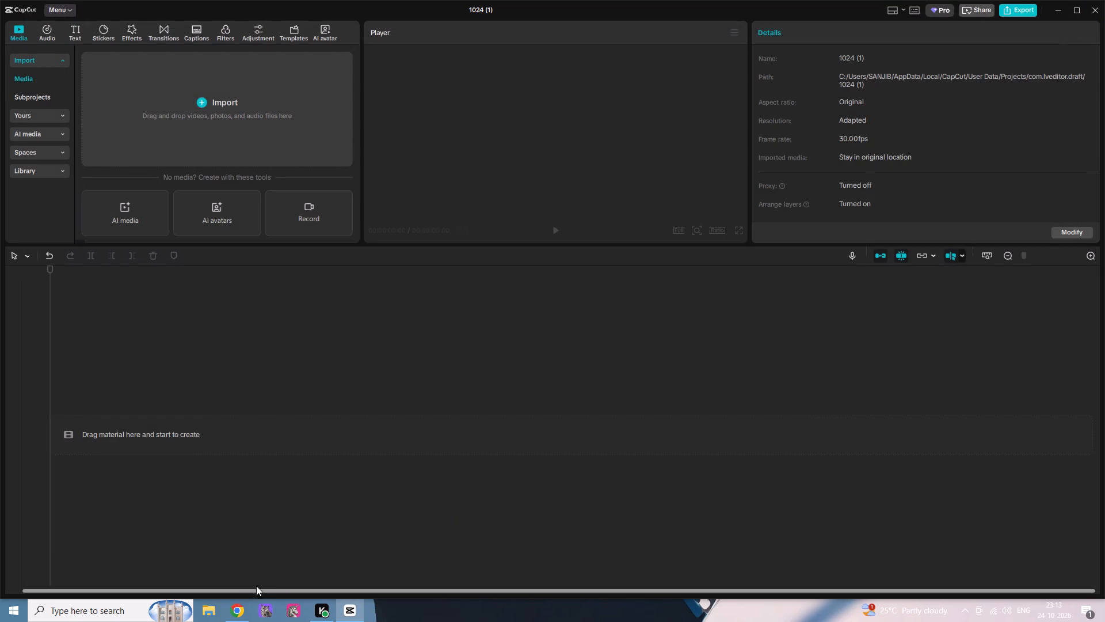
# Switch back to Chrome and close the Lakshmi Puja poster's design tab.
pyautogui.click(238, 605)
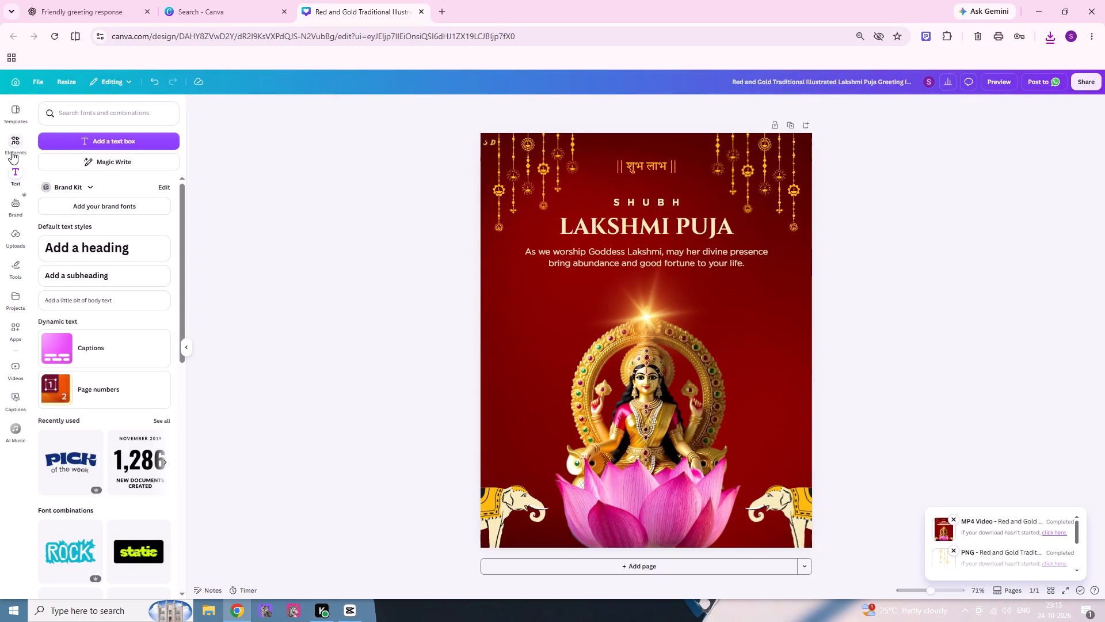
pyautogui.click(266, 0)
pyautogui.click(420, 10)
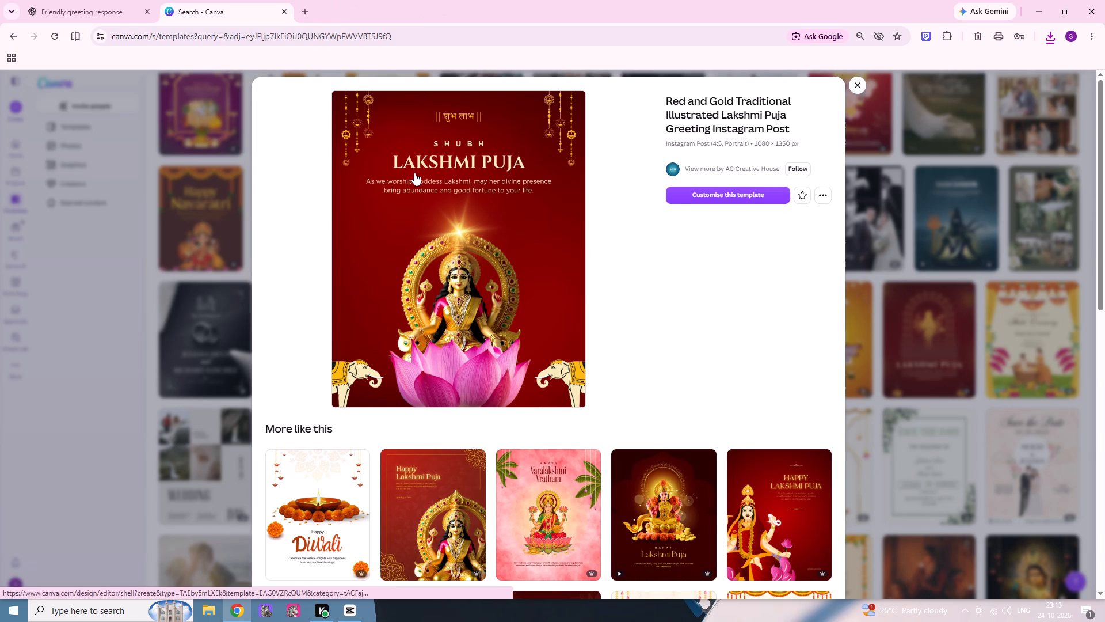
# Close the Lakshmi Puja template preview and browse the gallery of Instagram Post templates.
pyautogui.scroll(-3, 428, 233)
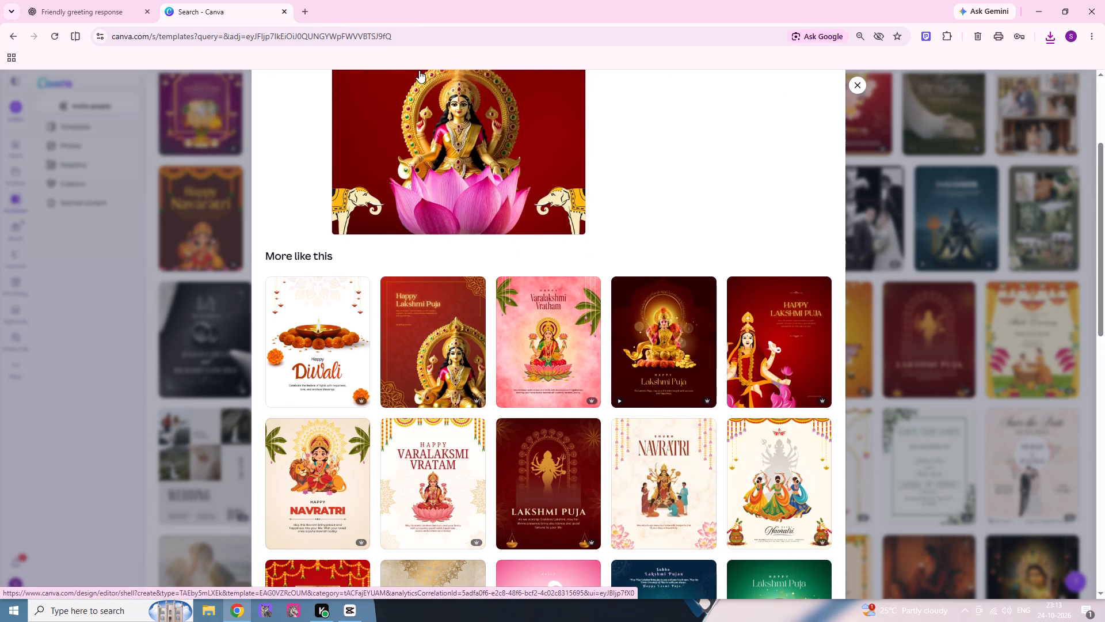
pyautogui.click(859, 87)
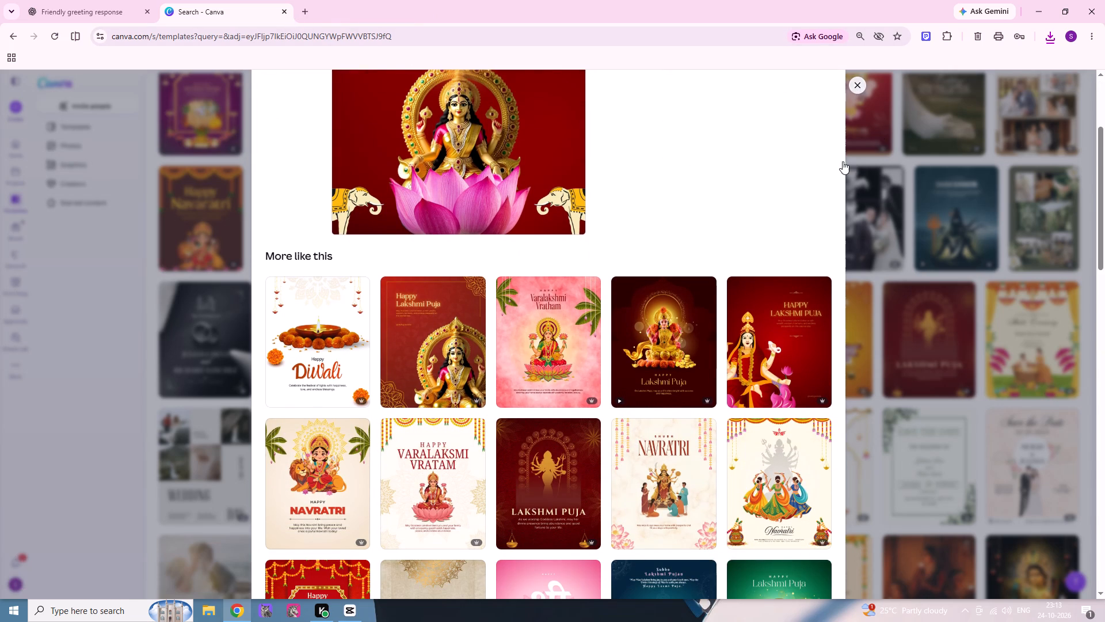
pyautogui.scroll(-2, 362, 330)
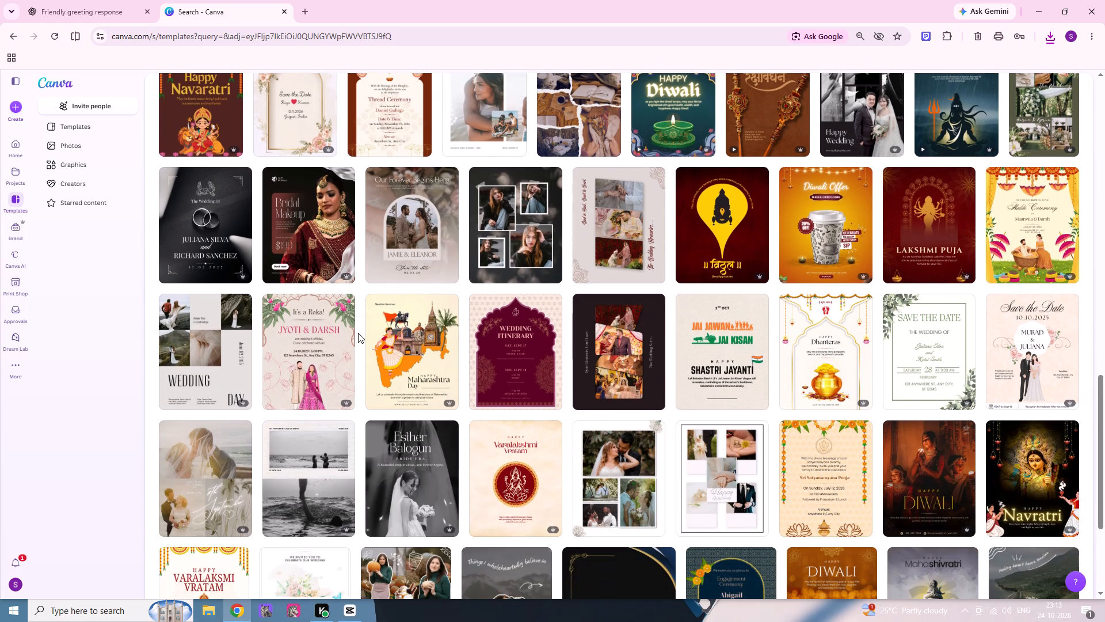
pyautogui.scroll(-8, 358, 333)
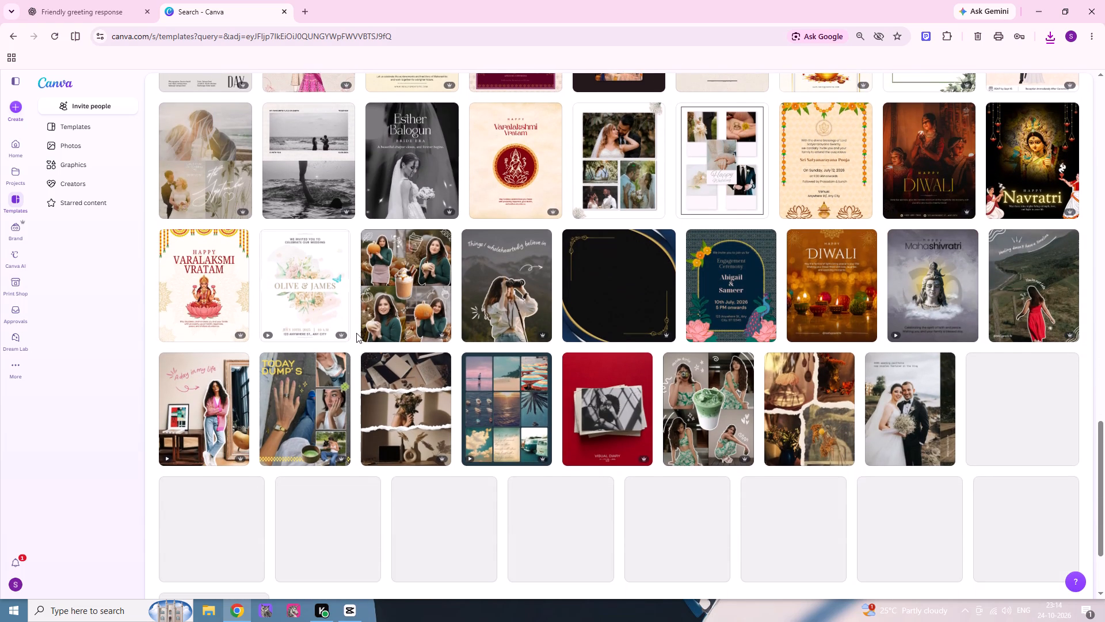
pyautogui.scroll(-1, 356, 333)
pyautogui.scroll(3, 347, 331)
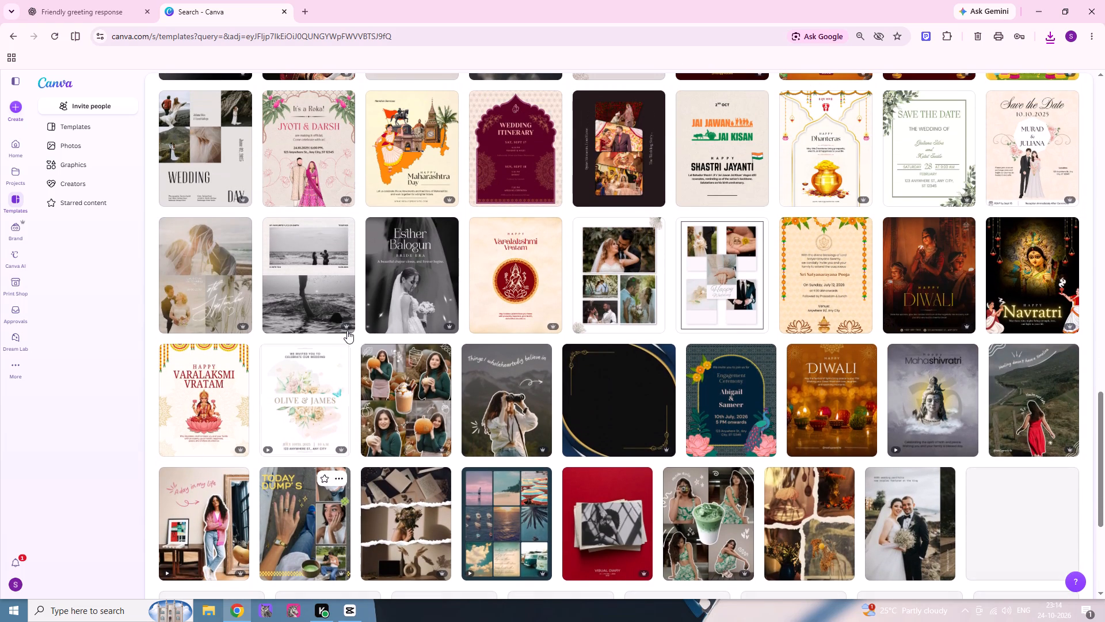
pyautogui.scroll(-7, 347, 331)
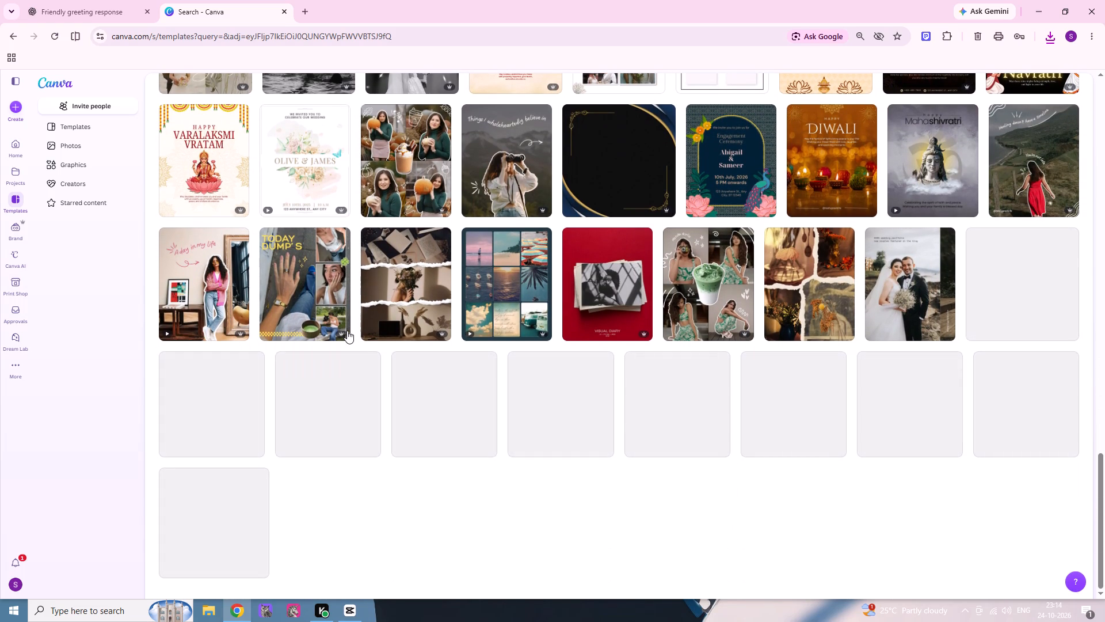
pyautogui.scroll(-1, 347, 331)
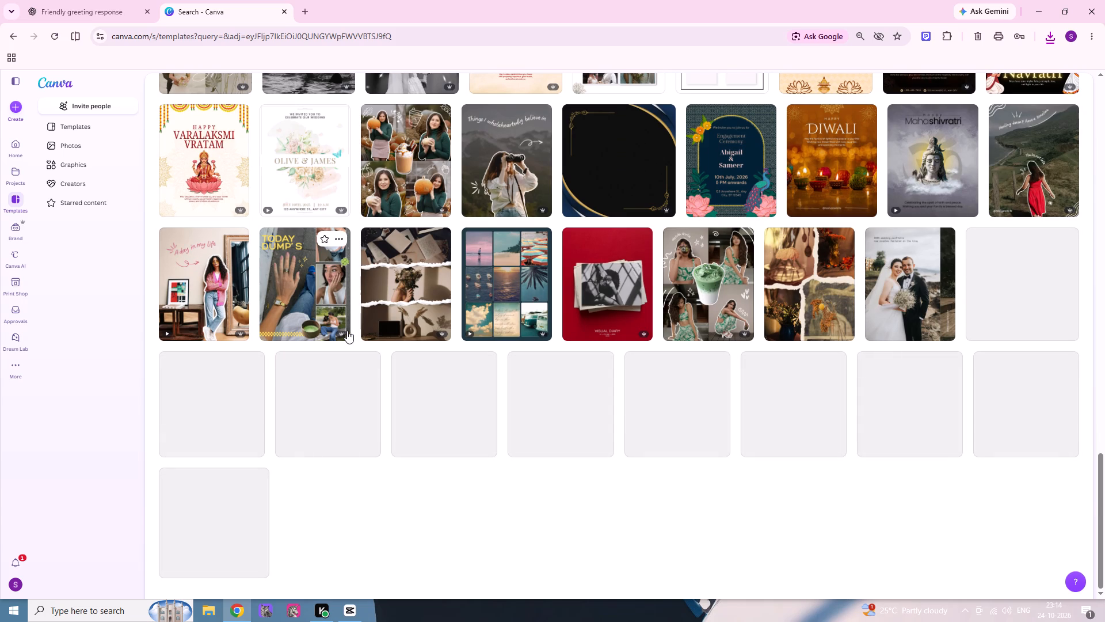
pyautogui.scroll(1, 347, 331)
pyautogui.scroll(-3, 345, 330)
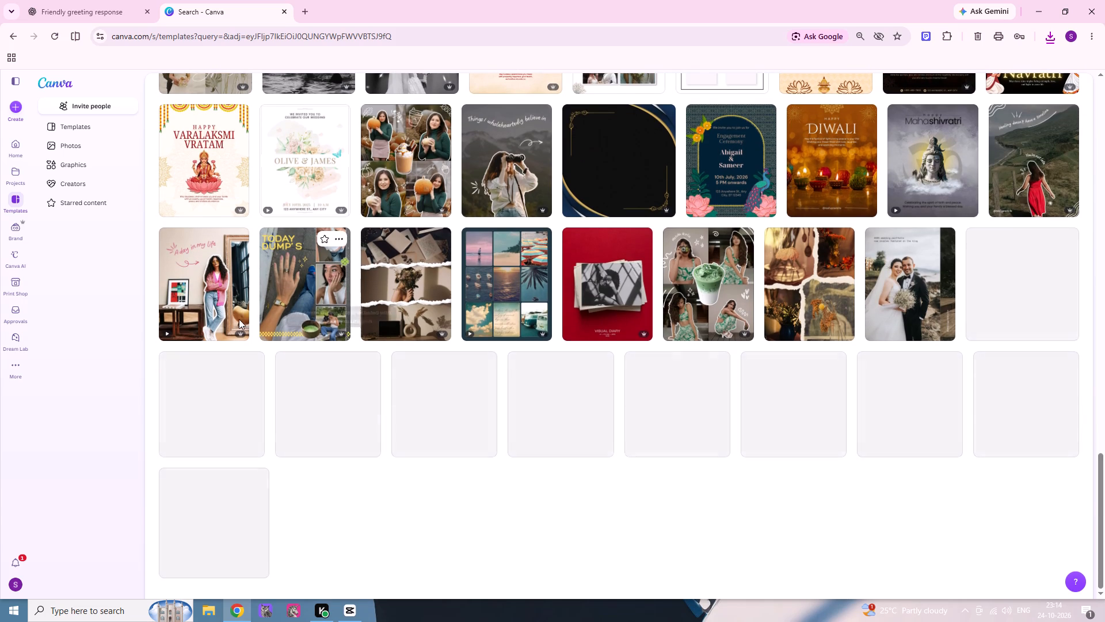
pyautogui.scroll(3, 237, 319)
pyautogui.scroll(3, 186, 312)
pyautogui.scroll(6, 106, 236)
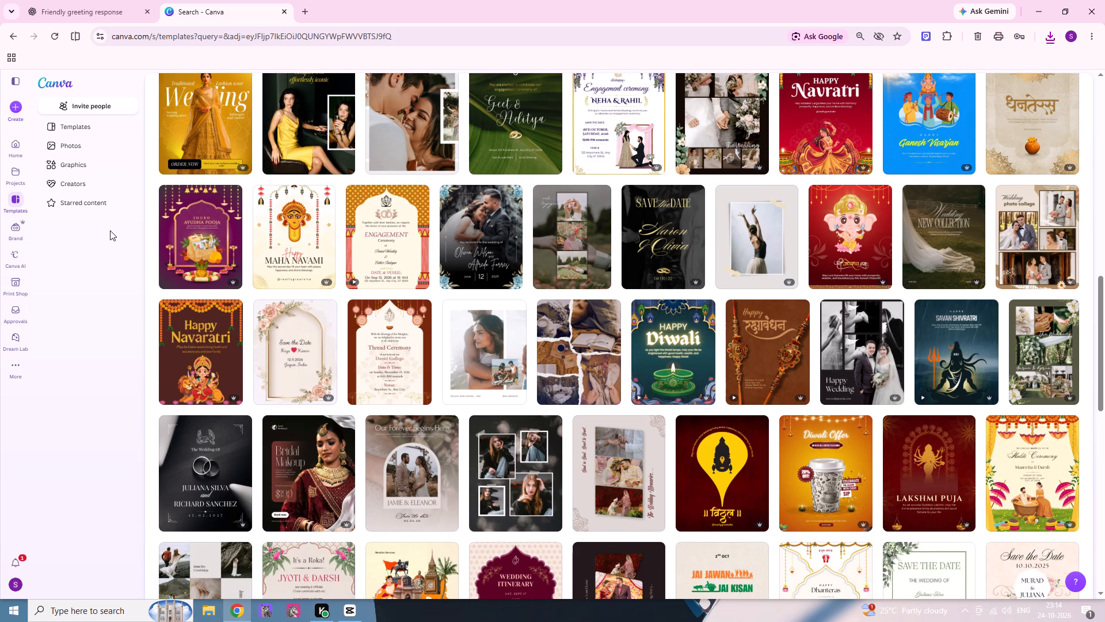
pyautogui.scroll(5, 109, 230)
pyautogui.scroll(7, 309, 280)
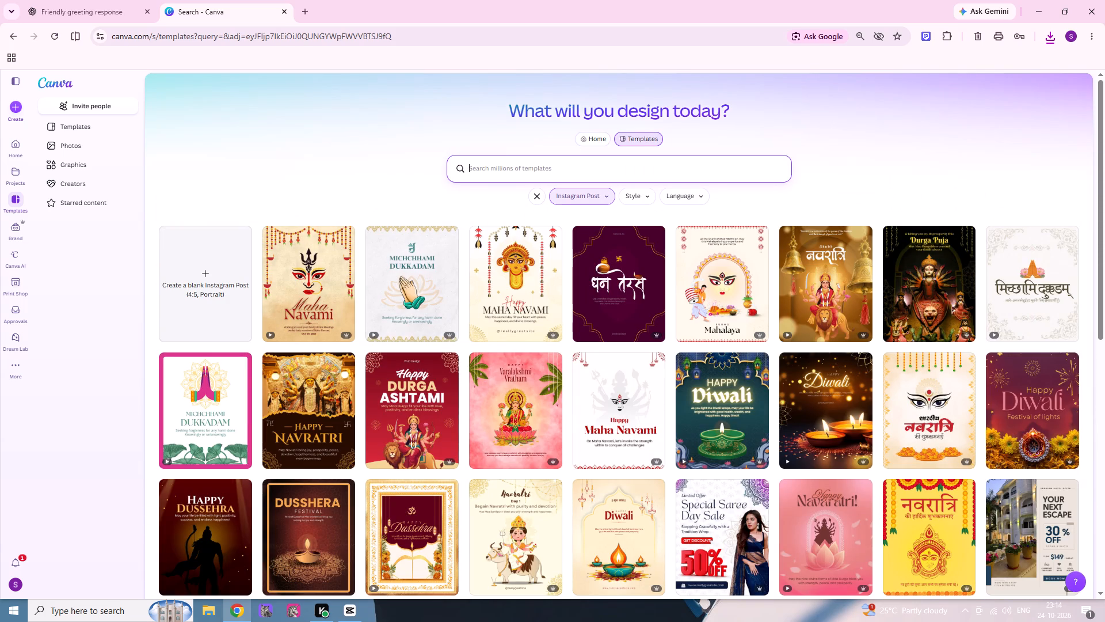
# Search the Instagram Post templates for "title" and look through the resulting designs.
pyautogui.click(536, 162)
pyautogui.write('title')
pyautogui.press('Return')
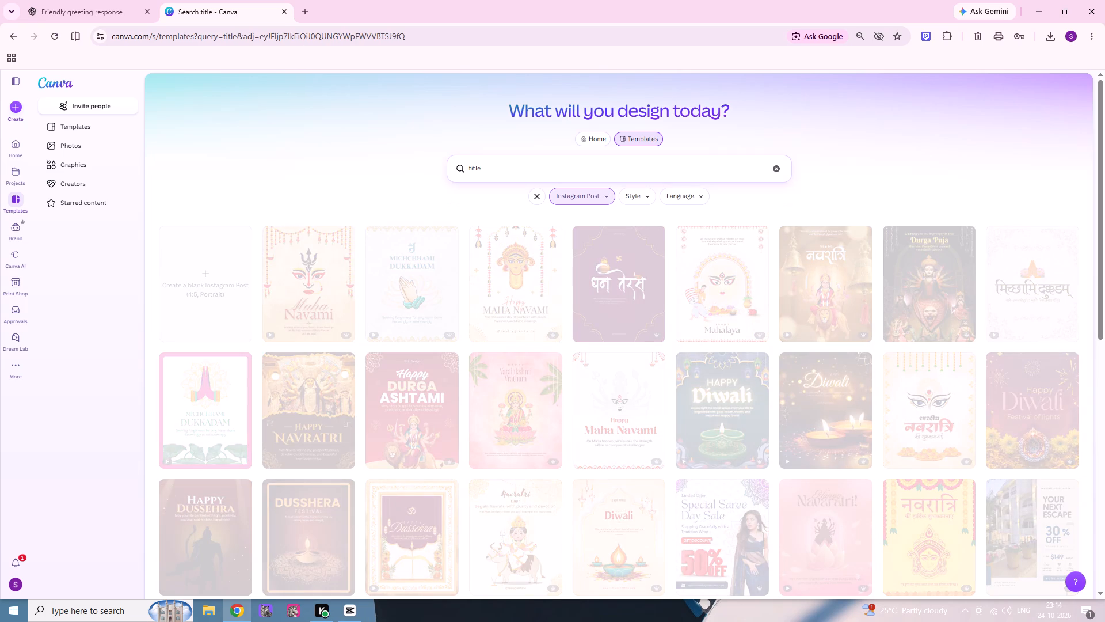
pyautogui.scroll(-1, 510, 260)
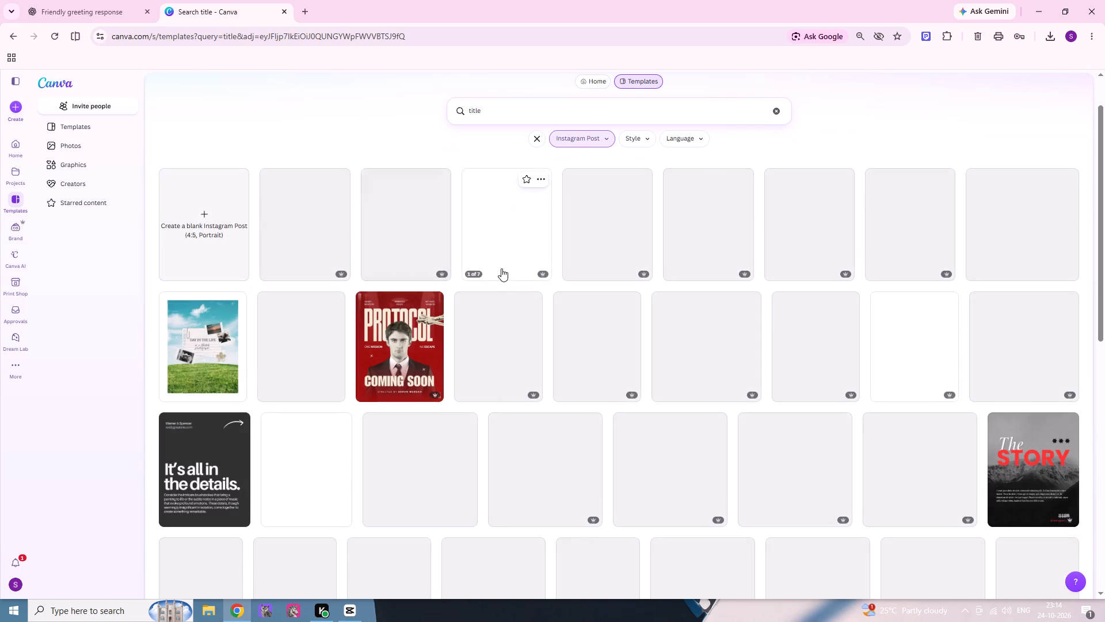
pyautogui.scroll(-1, 487, 285)
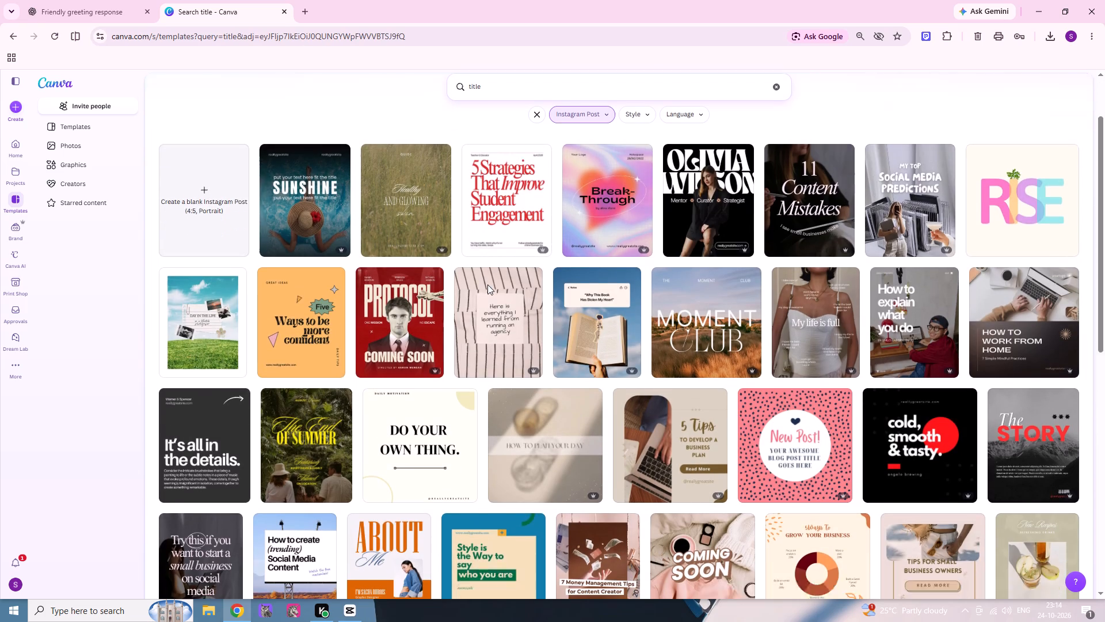
pyautogui.scroll(-5, 487, 285)
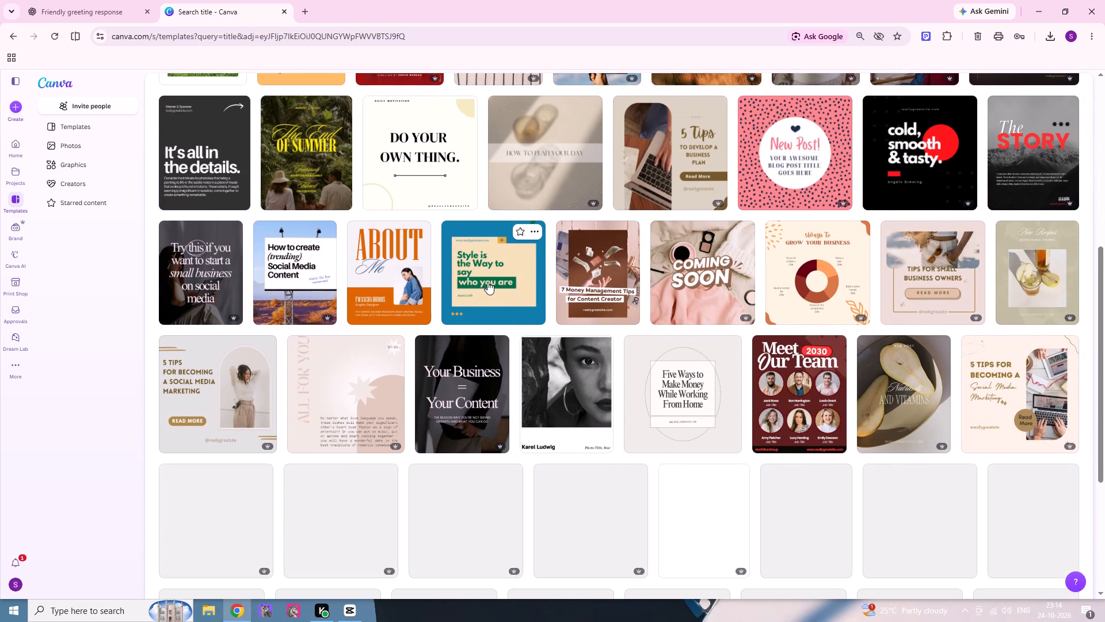
pyautogui.scroll(-3, 487, 282)
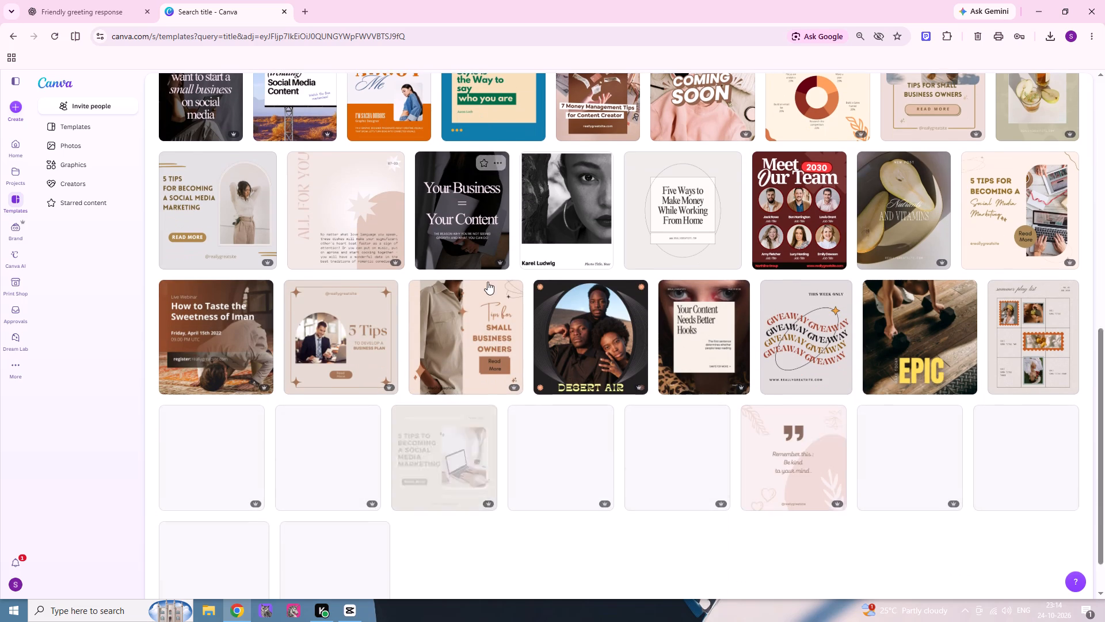
pyautogui.scroll(-2, 487, 282)
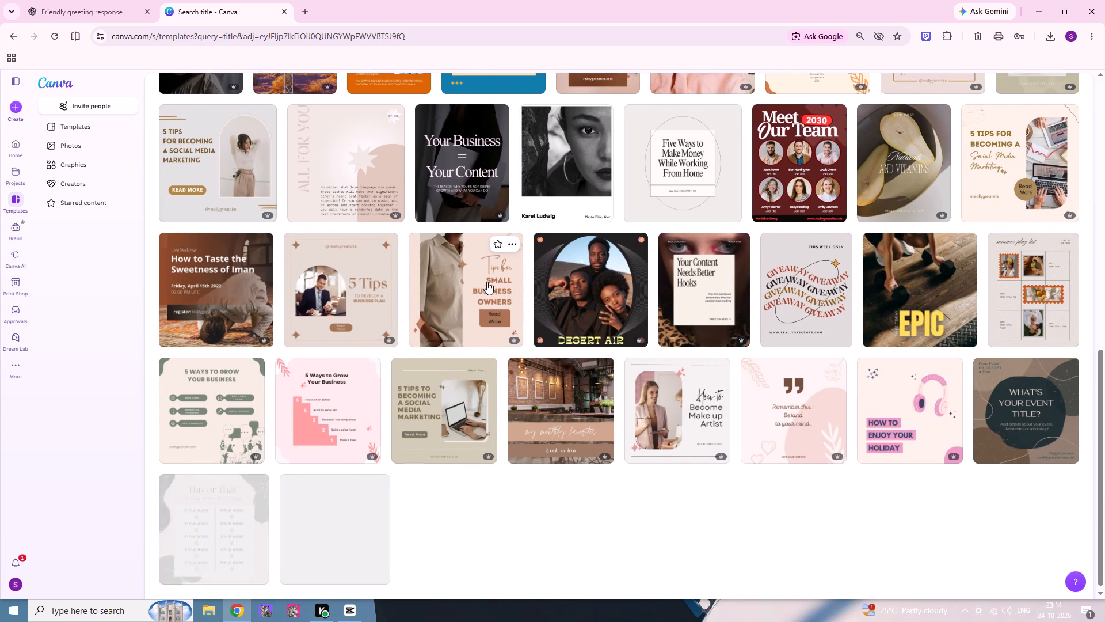
pyautogui.scroll(-2, 487, 282)
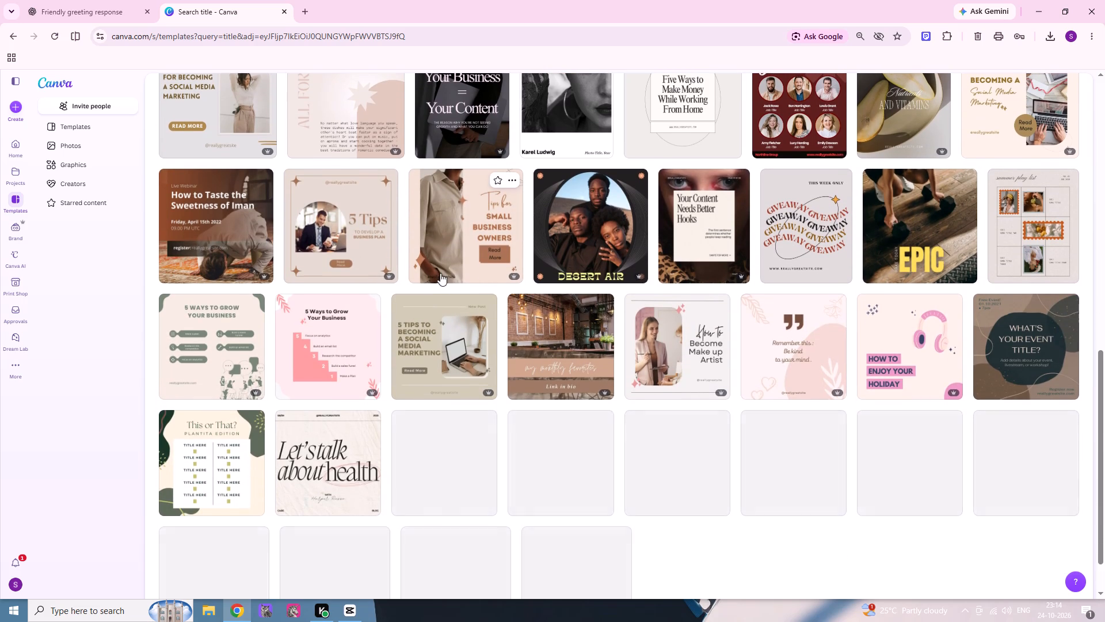
pyautogui.scroll(-3, 440, 273)
pyautogui.scroll(-1, 319, 246)
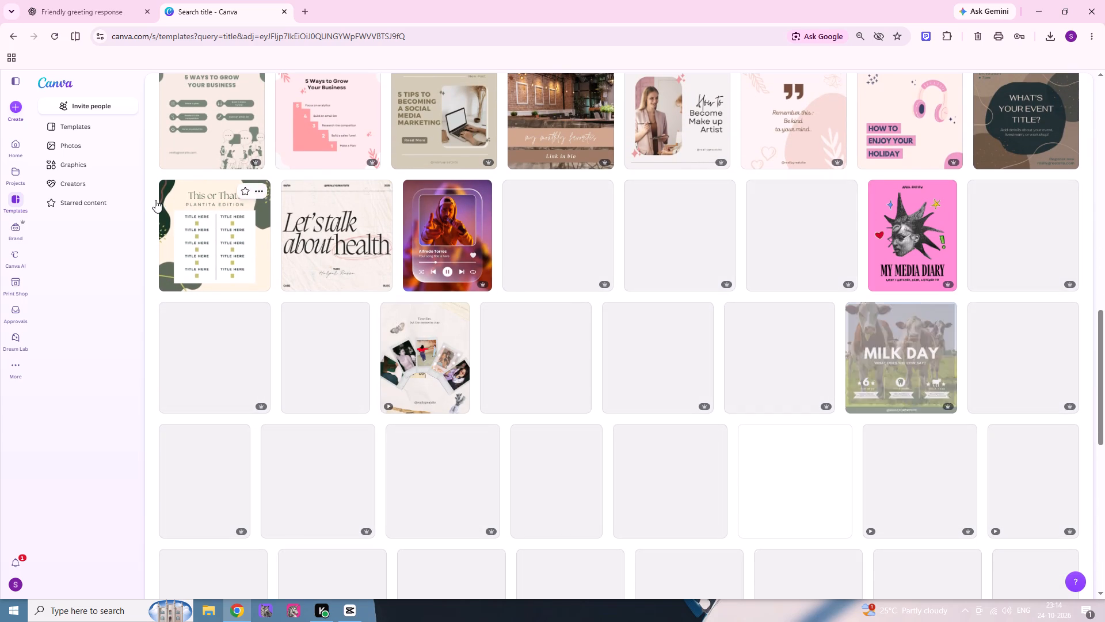
# Open the MinimalBox Studio profile from the suggested creators.
pyautogui.click(77, 169)
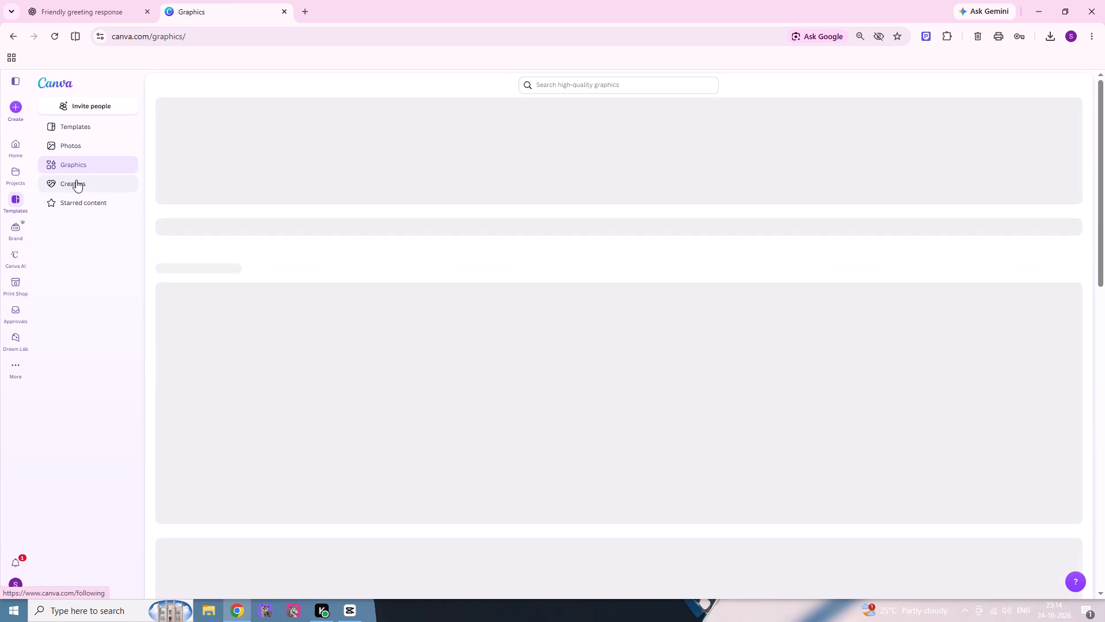
pyautogui.click(78, 184)
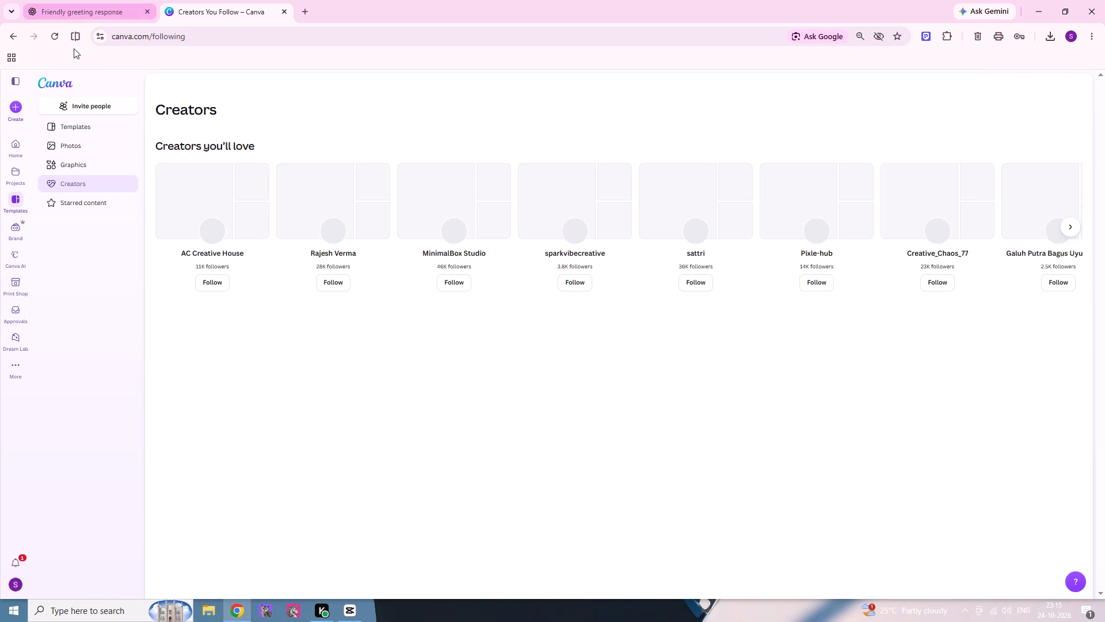
pyautogui.scroll(-2, 327, 305)
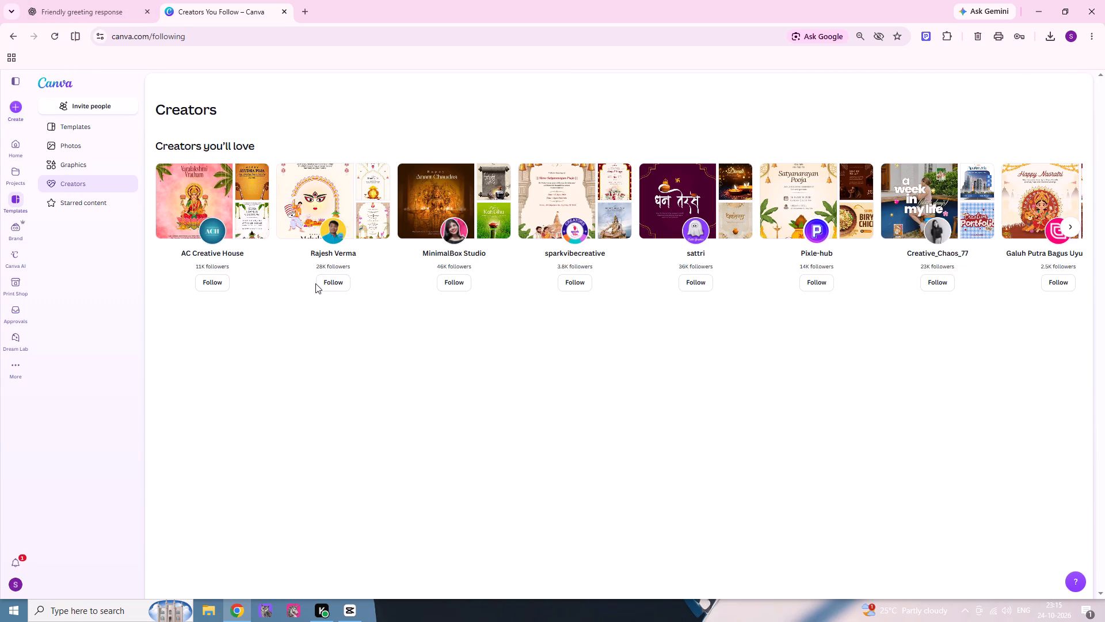
pyautogui.click(427, 206)
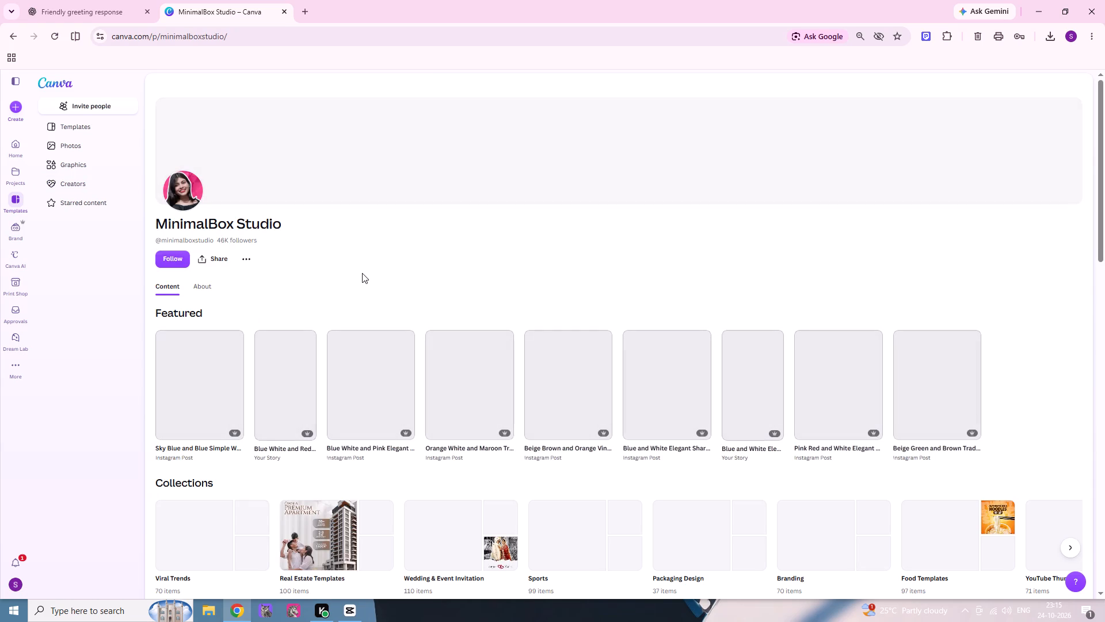
pyautogui.scroll(-1, 374, 294)
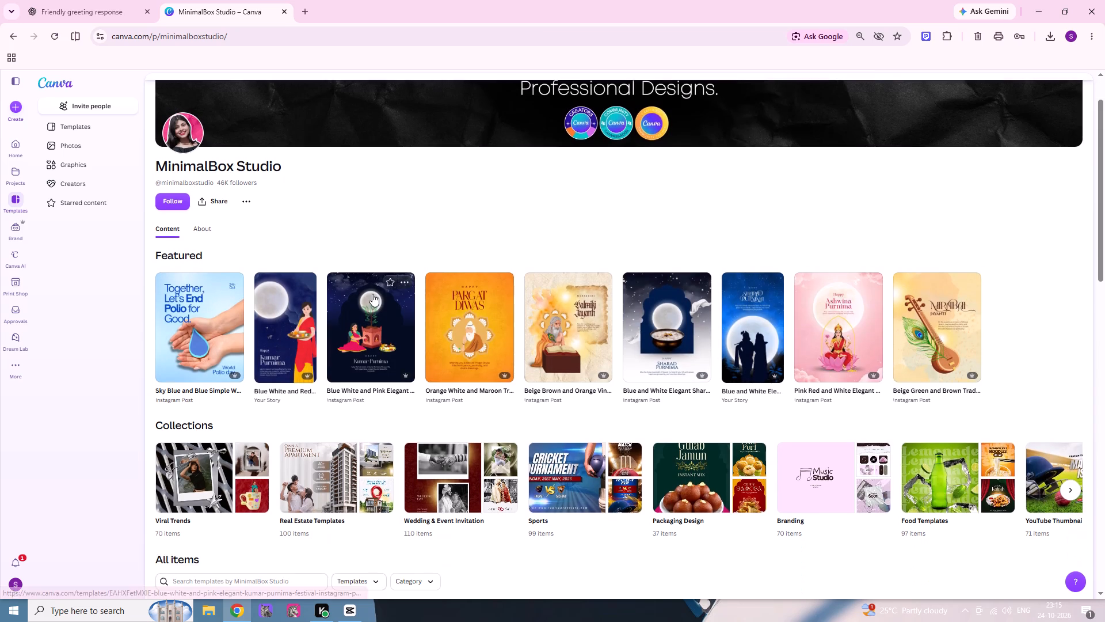
pyautogui.scroll(-2, 374, 297)
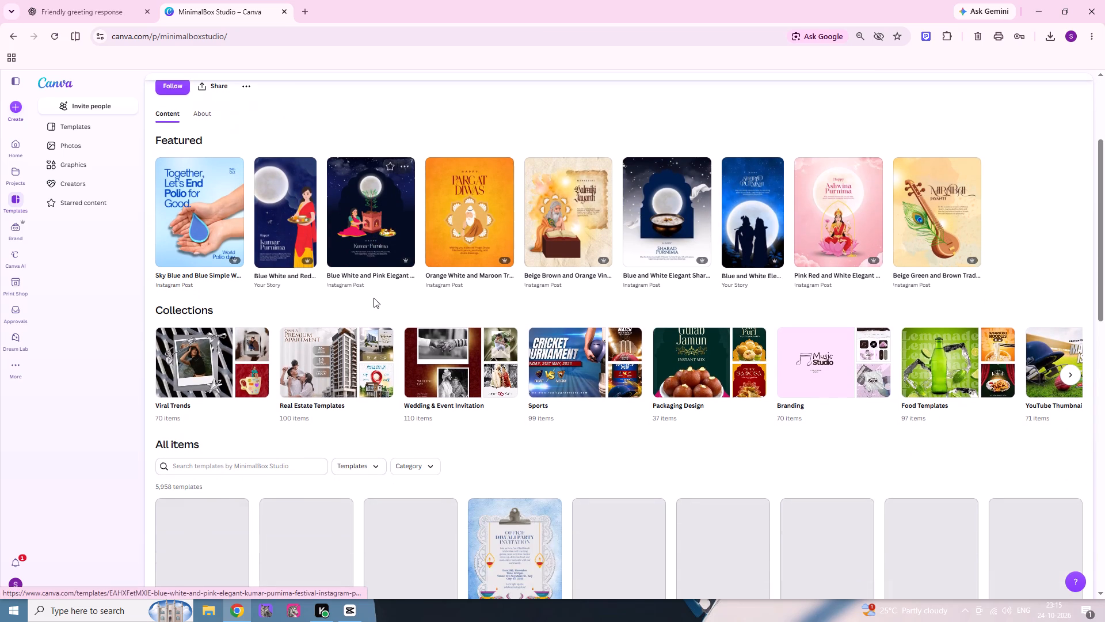
pyautogui.scroll(-1, 374, 297)
pyautogui.scroll(4, 371, 294)
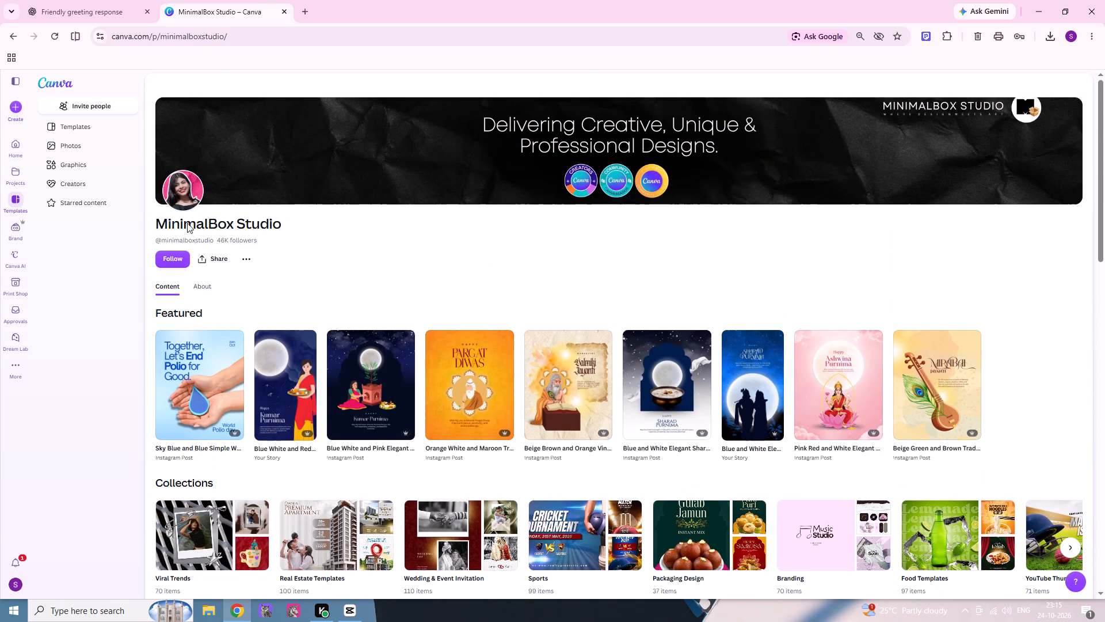
pyautogui.click(180, 195)
pyautogui.doubleClick(183, 202)
pyautogui.scroll(-1, 235, 244)
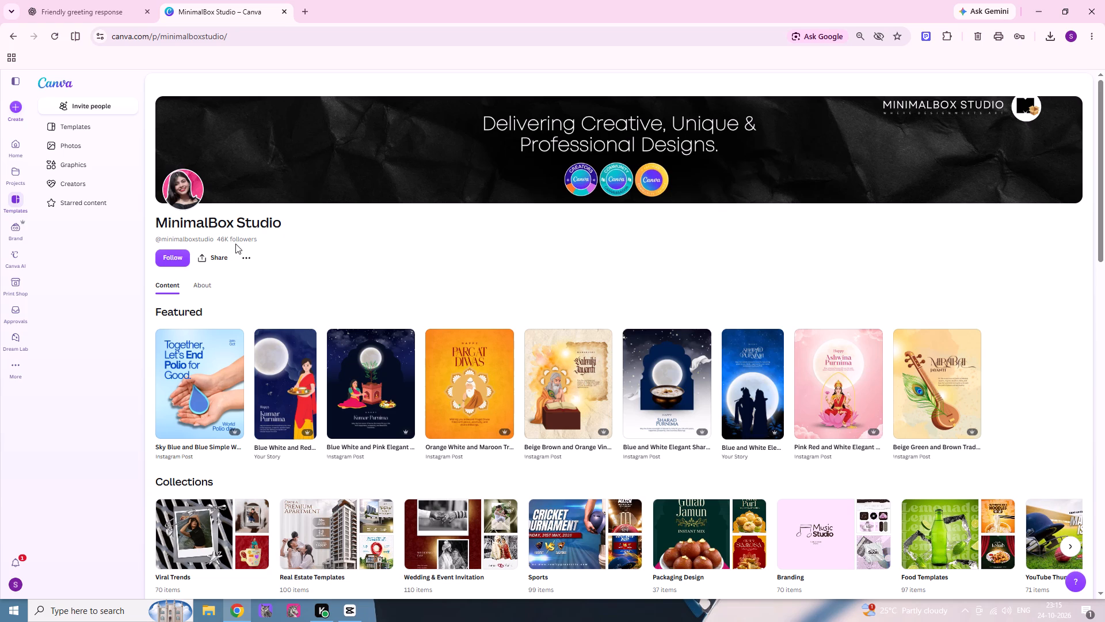
pyautogui.scroll(-5, 235, 244)
pyautogui.scroll(8, 231, 249)
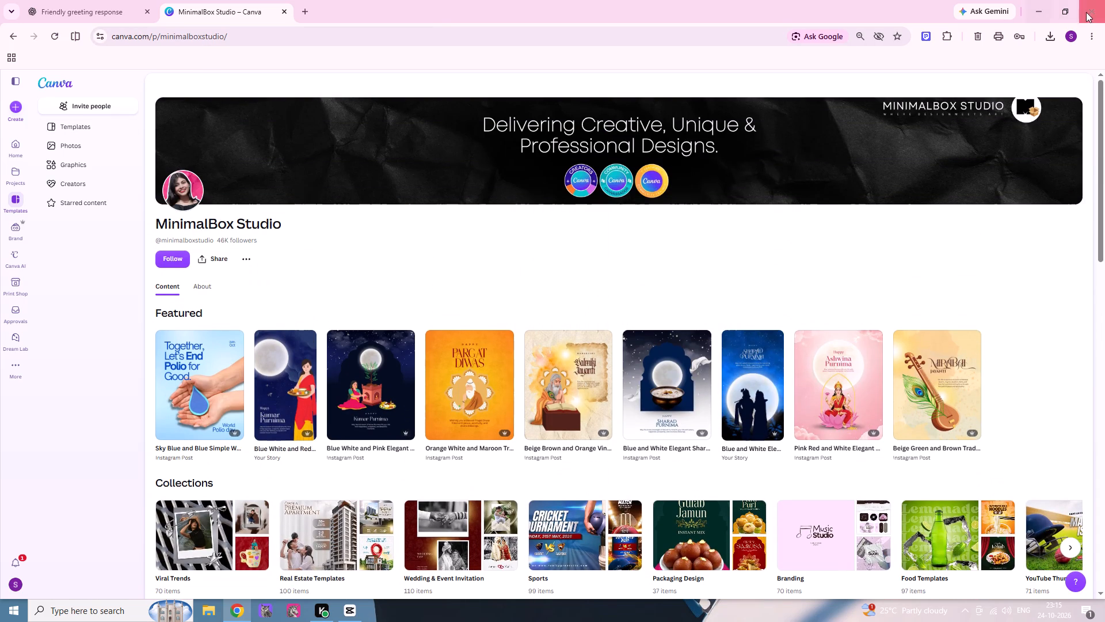
pyautogui.click(1042, 12)
pyautogui.click(670, 283)
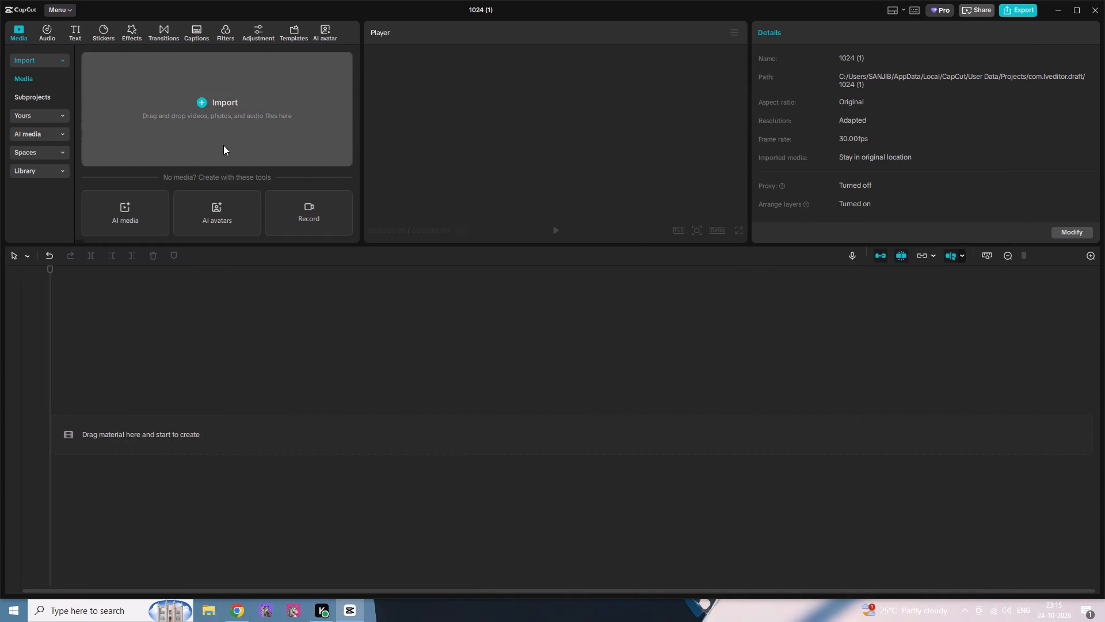
pyautogui.click(220, 138)
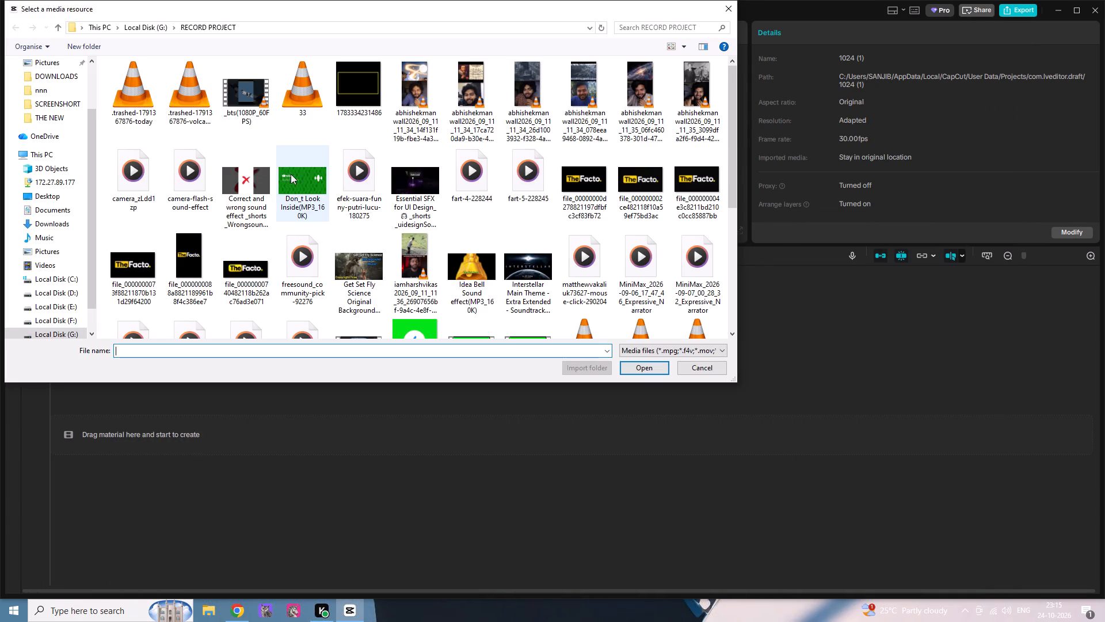
pyautogui.click(363, 105)
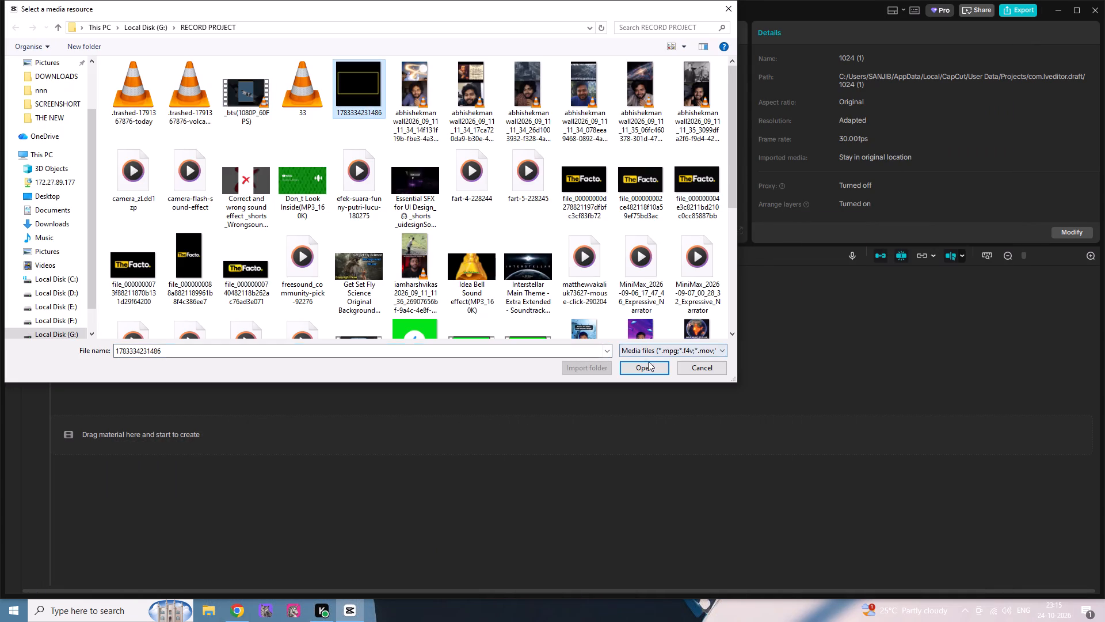
pyautogui.click(645, 366)
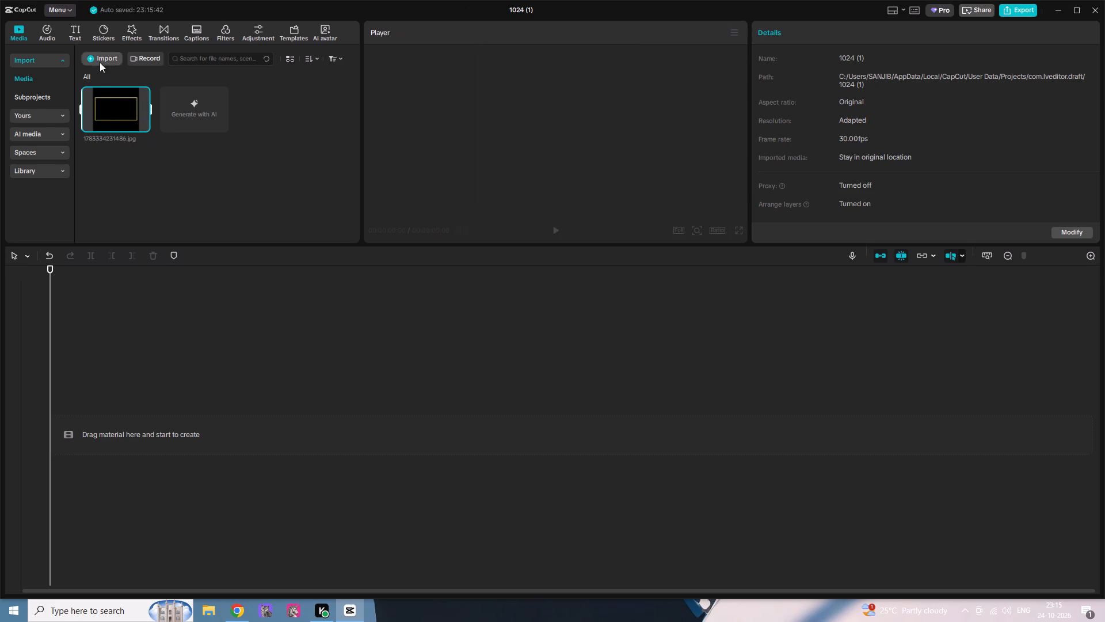
# Import TRUCK 2, both TRUCK 1.2 audio files and Subscribe(MP4) from the THE NEW folder into the project media.
pyautogui.click(100, 62)
pyautogui.click(63, 115)
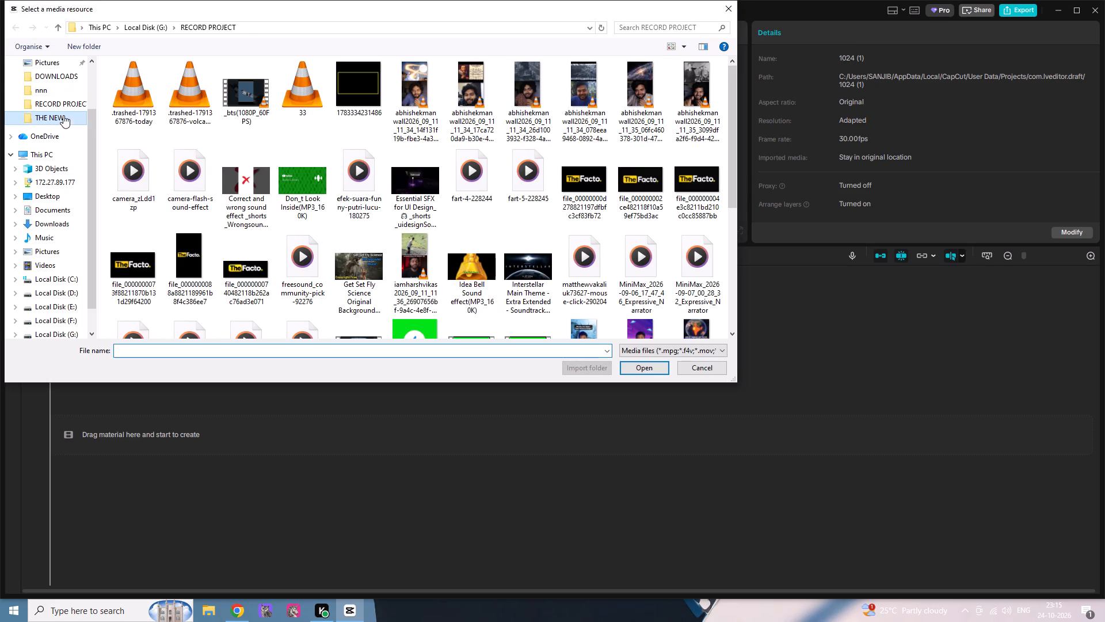
pyautogui.click(138, 307)
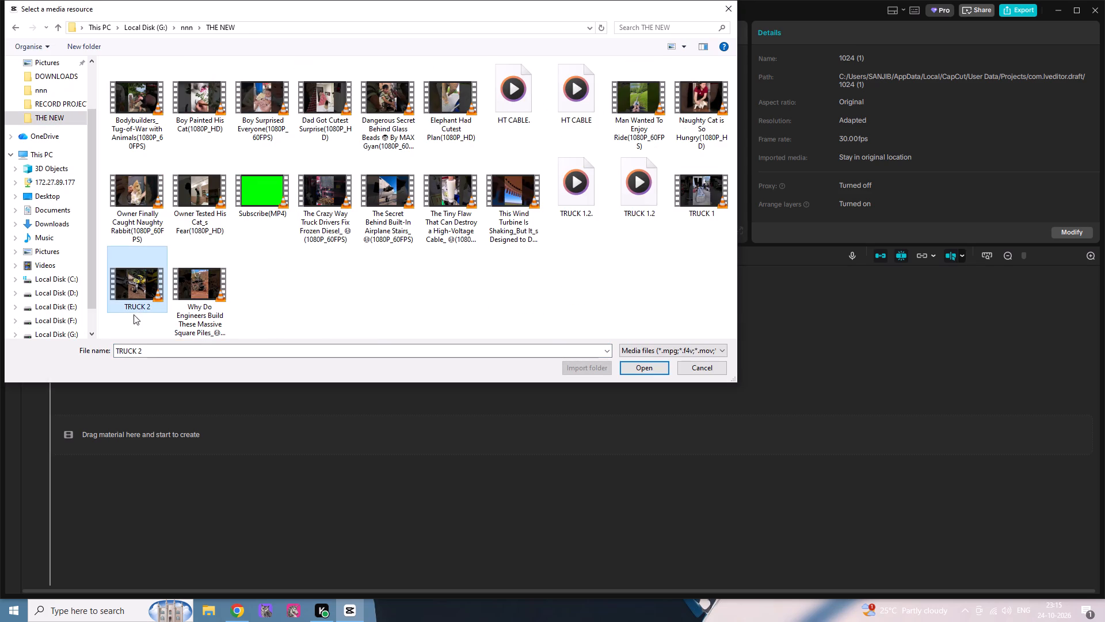
pyautogui.keyDown('ctrl'); pyautogui.click(654, 194); pyautogui.keyUp('ctrl')
pyautogui.keyDown('ctrl'); pyautogui.click(574, 198); pyautogui.keyUp('ctrl')
pyautogui.keyDown('ctrl'); pyautogui.click(274, 204); pyautogui.keyUp('ctrl')
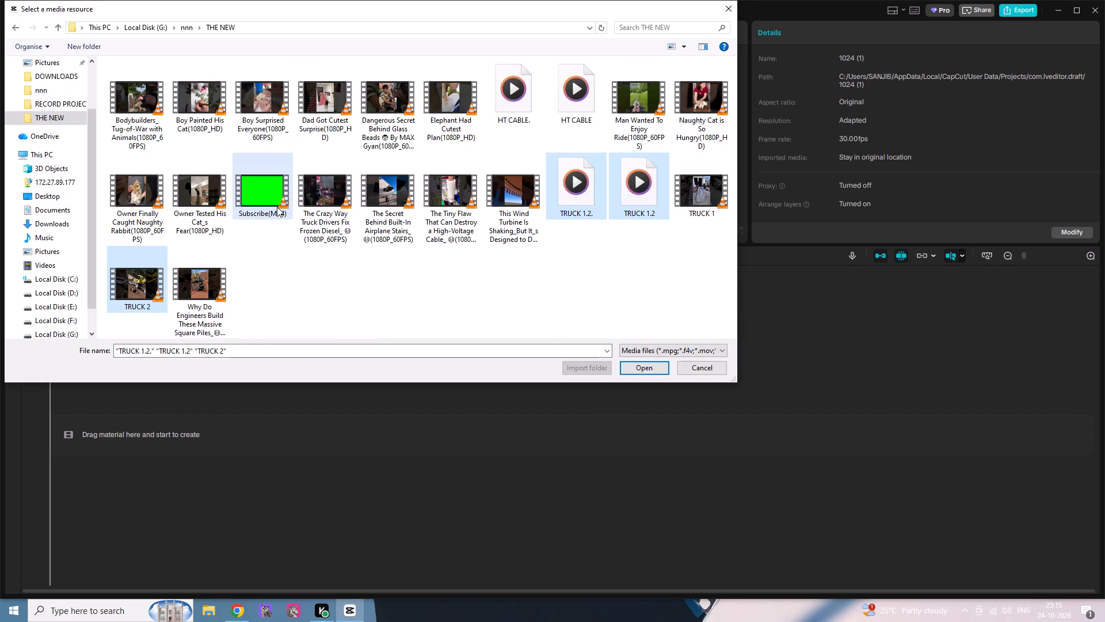
pyautogui.click(623, 369)
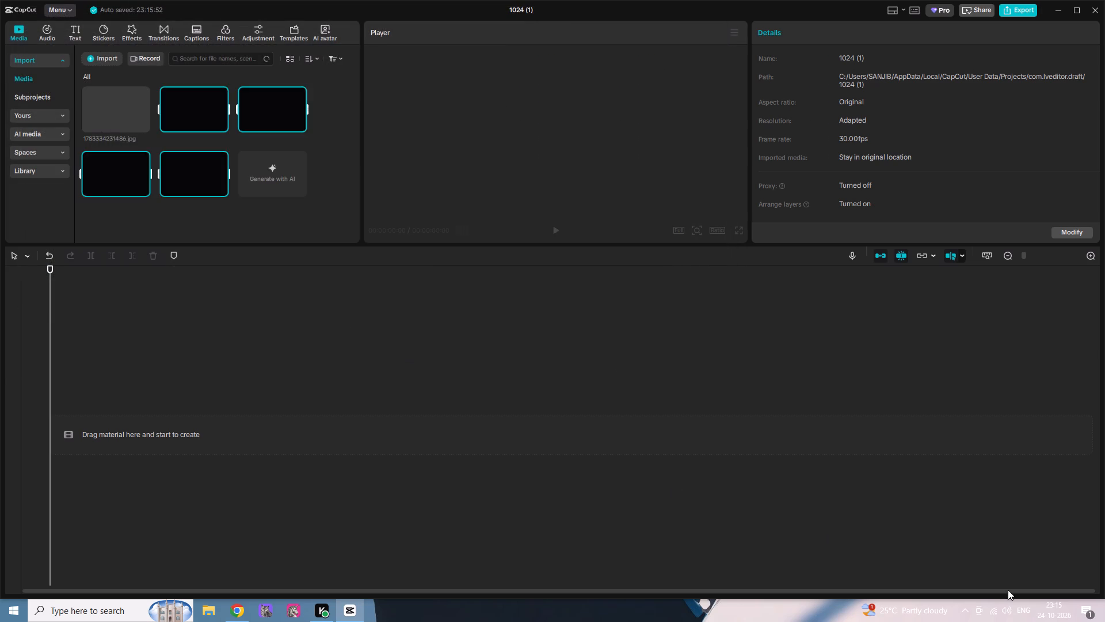
# Set the system headphone volume to 45.
pyautogui.click(1004, 612)
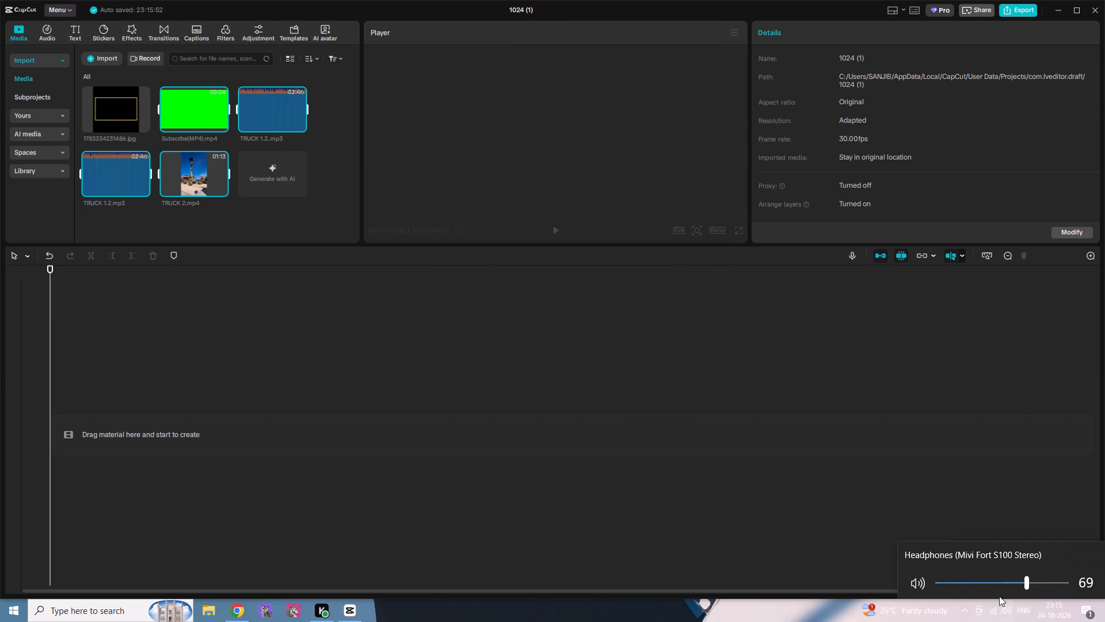
pyautogui.click(995, 583)
pyautogui.click(112, 309)
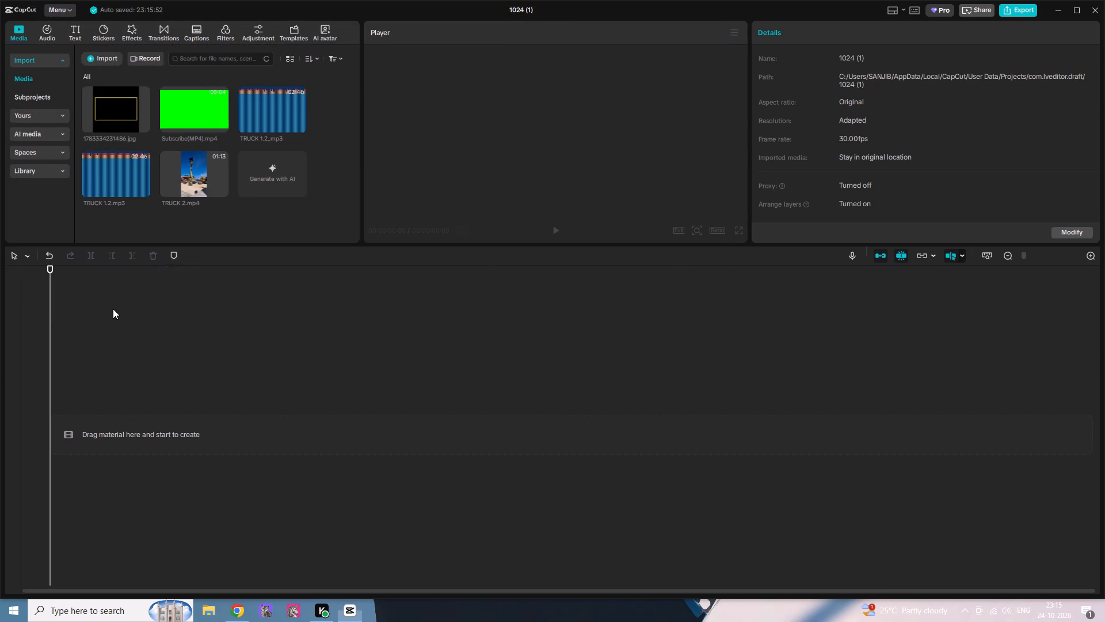
# Place the TRUCK 1.2..mp3 audio and the TRUCK 2.mp4 video at the start of the timeline.
pyautogui.keyDown('ctrl'); pyautogui.click(268, 122); pyautogui.keyUp('ctrl')
pyautogui.moveTo(269, 119); pyautogui.dragTo(97, 453)
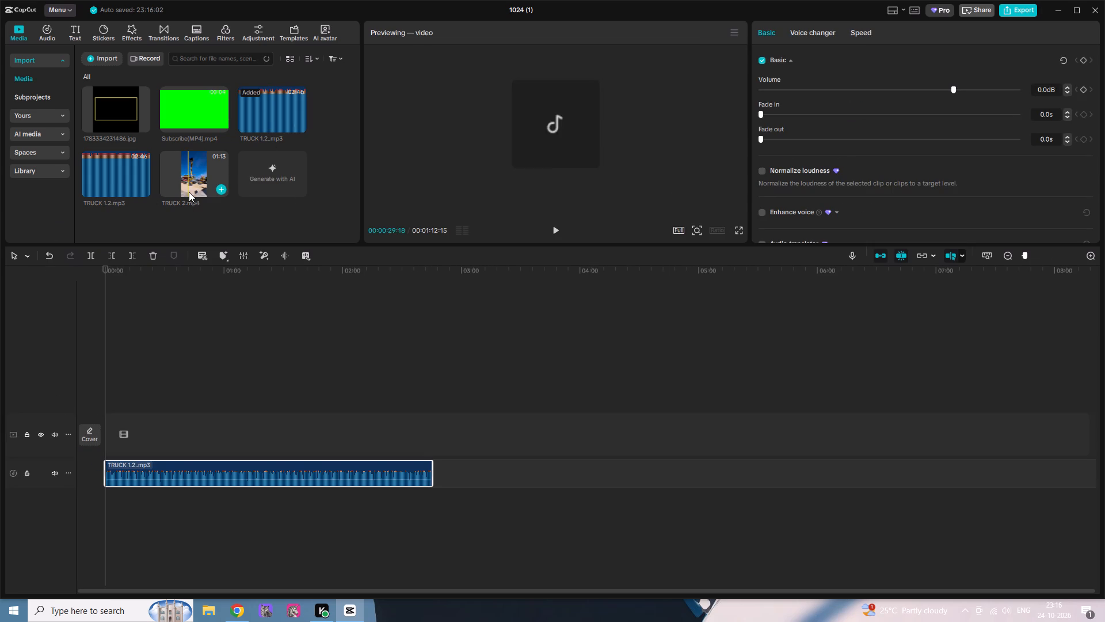
pyautogui.moveTo(186, 185); pyautogui.dragTo(125, 425)
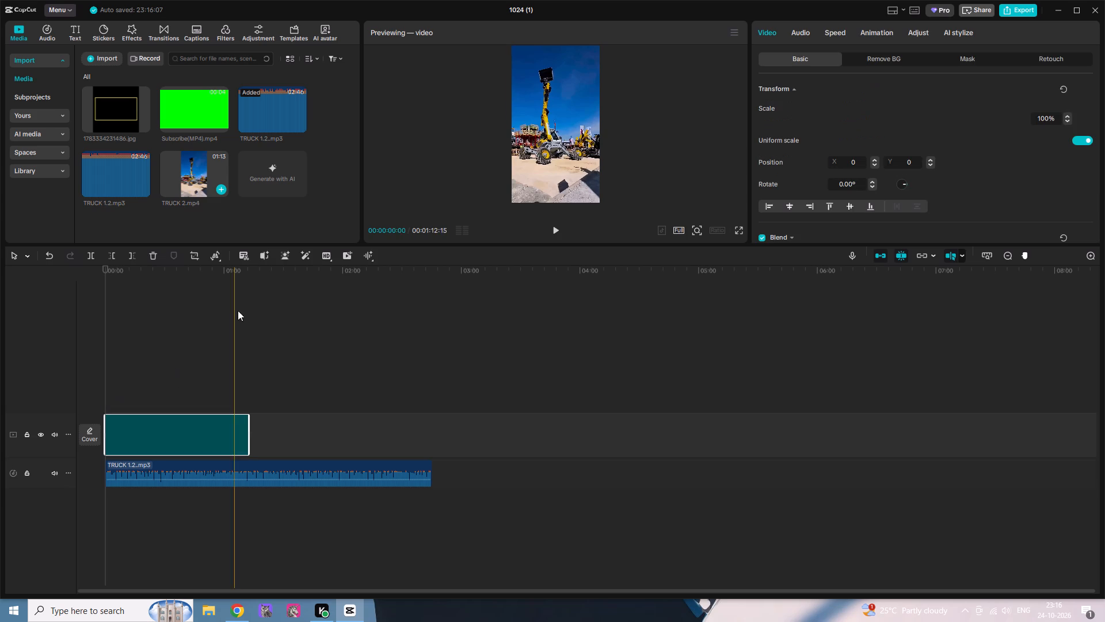
# Play the section around the end of the video and split the TRUCK 1.2..mp3 audio at about 00:01:11:14.
pyautogui.keyDown('ctrl'); pyautogui.scroll(20, 244, 510); pyautogui.keyUp('ctrl')
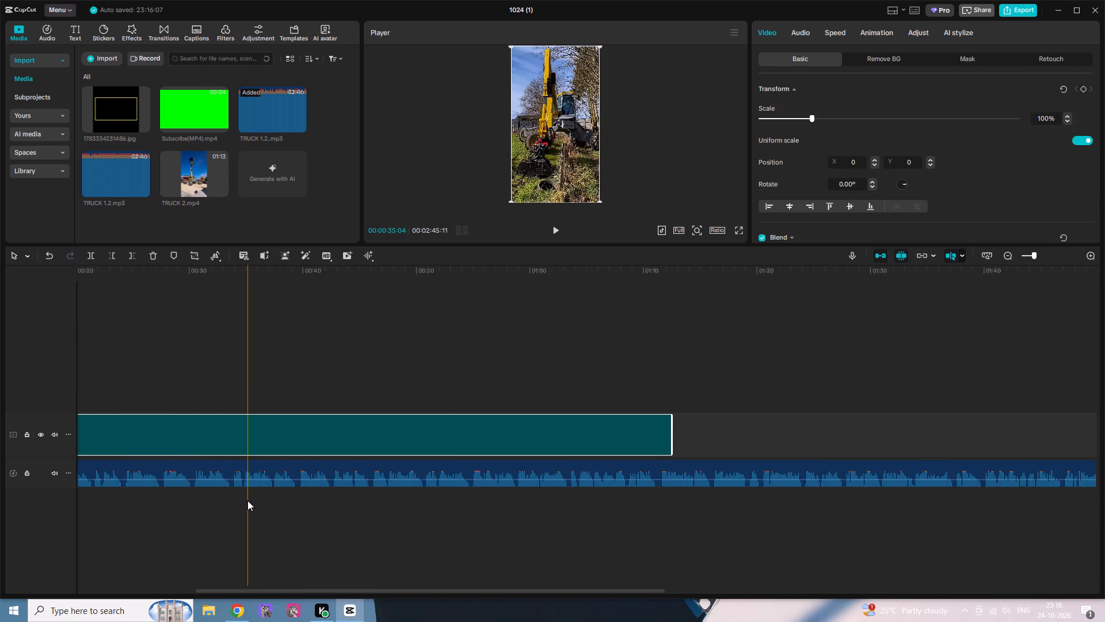
pyautogui.click(710, 280)
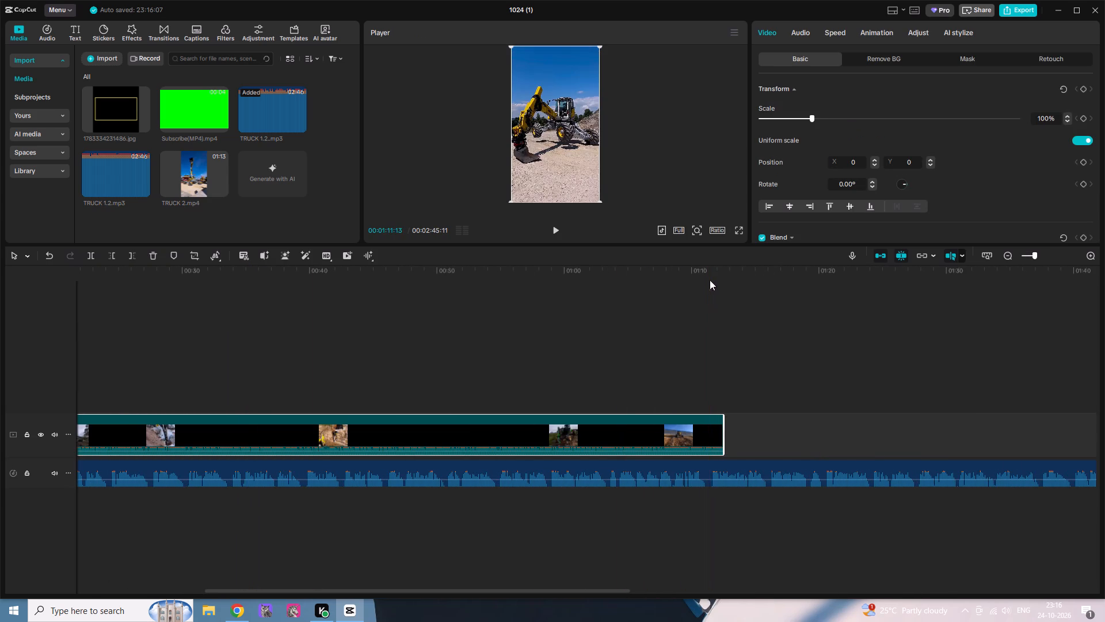
pyautogui.press('space')
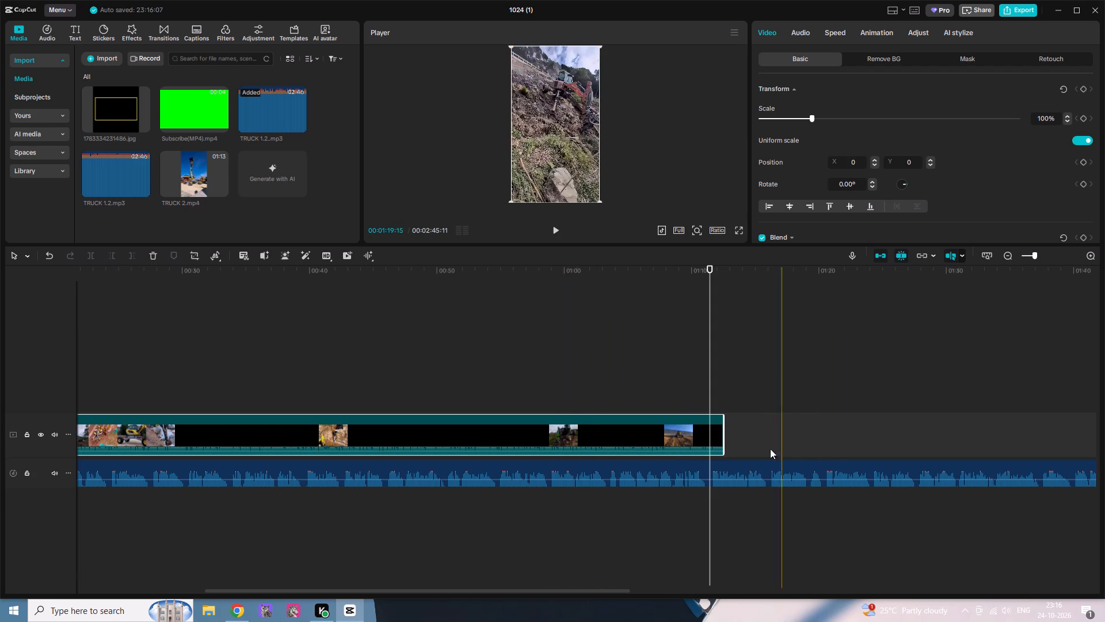
pyautogui.press('space')
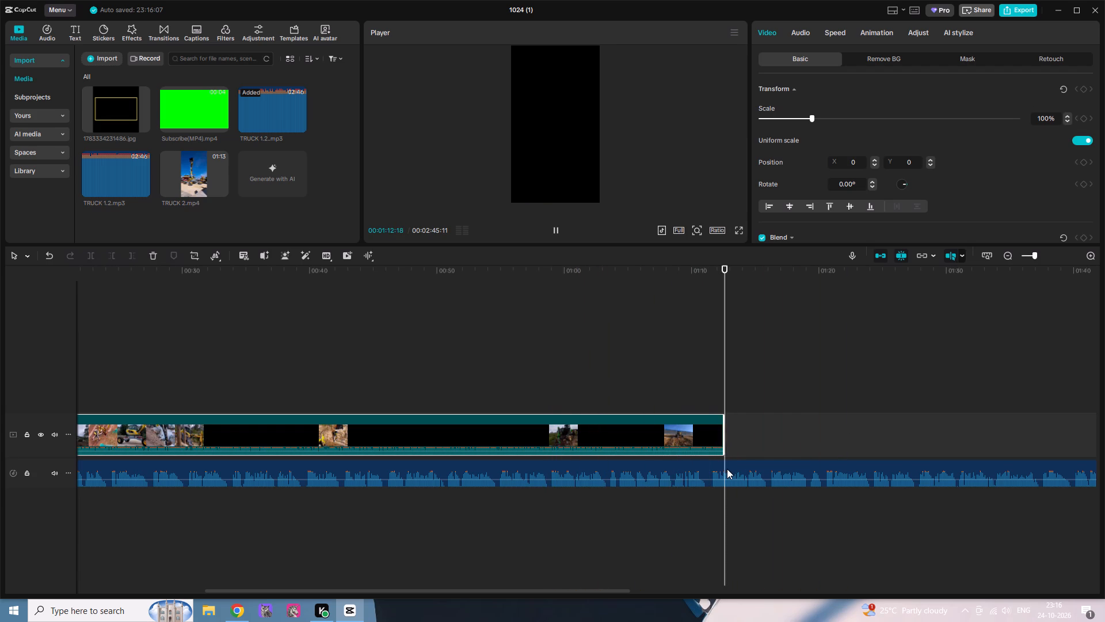
pyautogui.press('space')
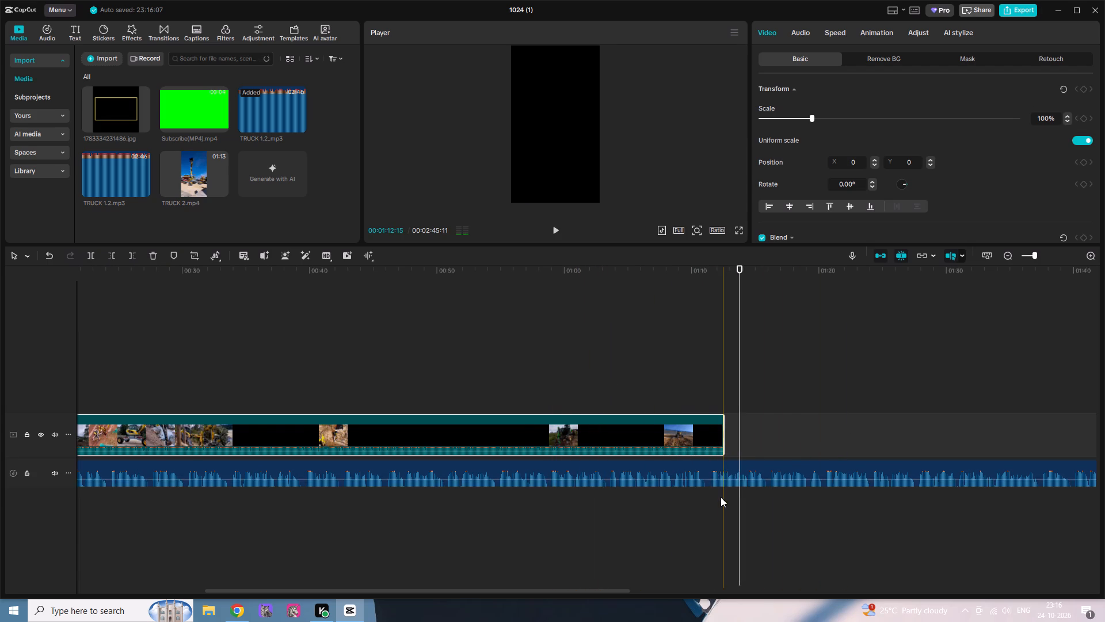
pyautogui.keyDown('ctrl'); pyautogui.scroll(15, 721, 497); pyautogui.keyUp('ctrl')
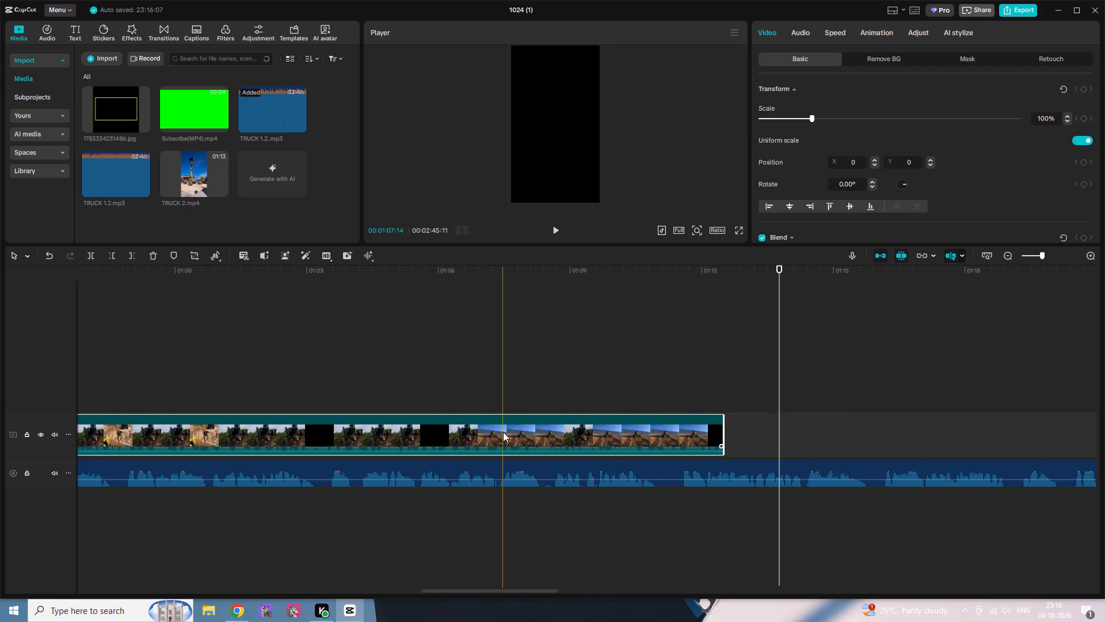
pyautogui.press('b')
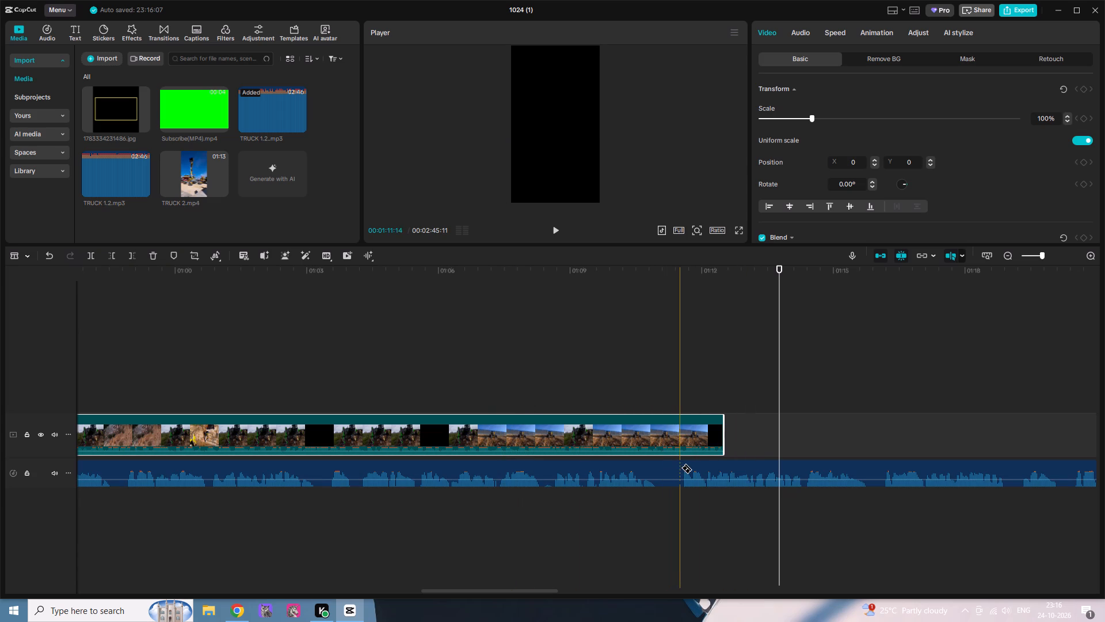
pyautogui.click(681, 467)
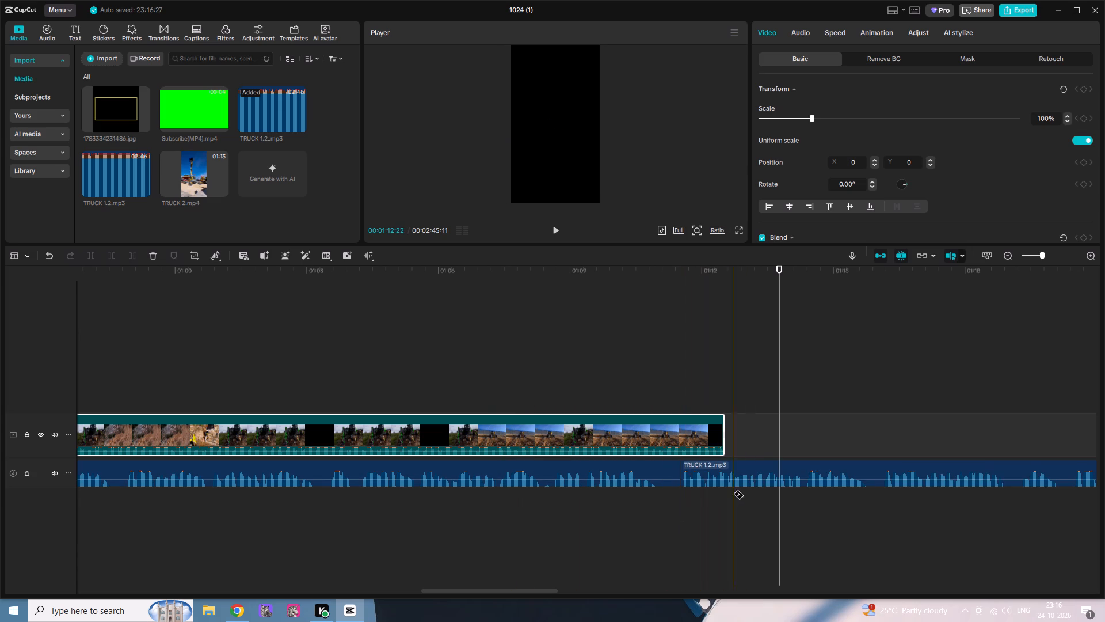
pyautogui.press('a')
# Delete the audio segment before the split and close the gap so the remaining audio begins at the timeline start.
pyautogui.click(646, 487)
pyautogui.click(641, 478)
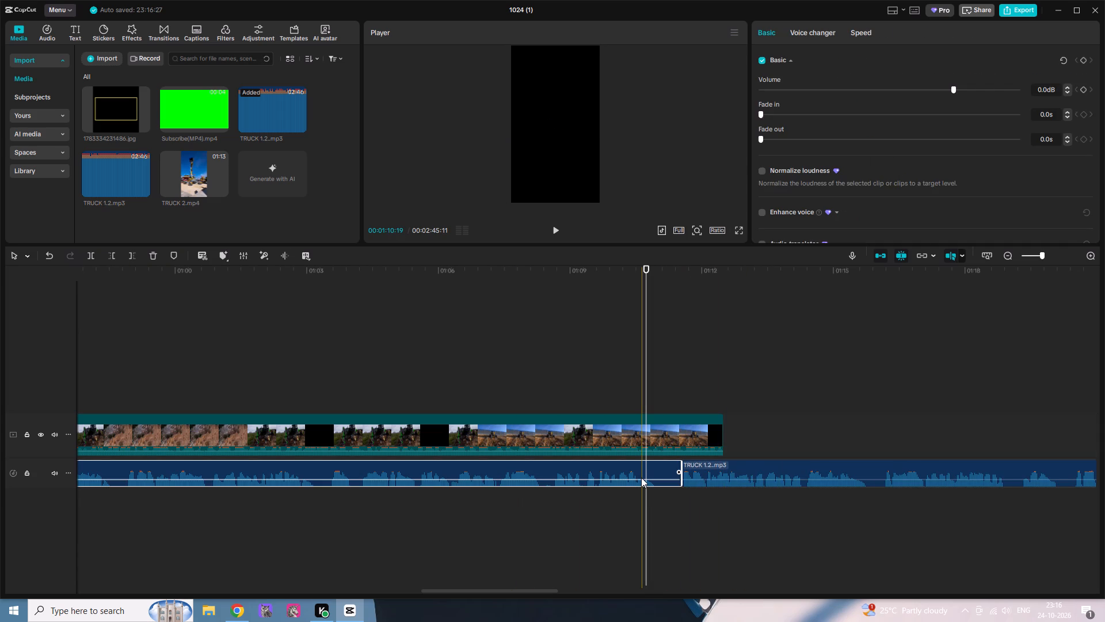
pyautogui.press('Delete')
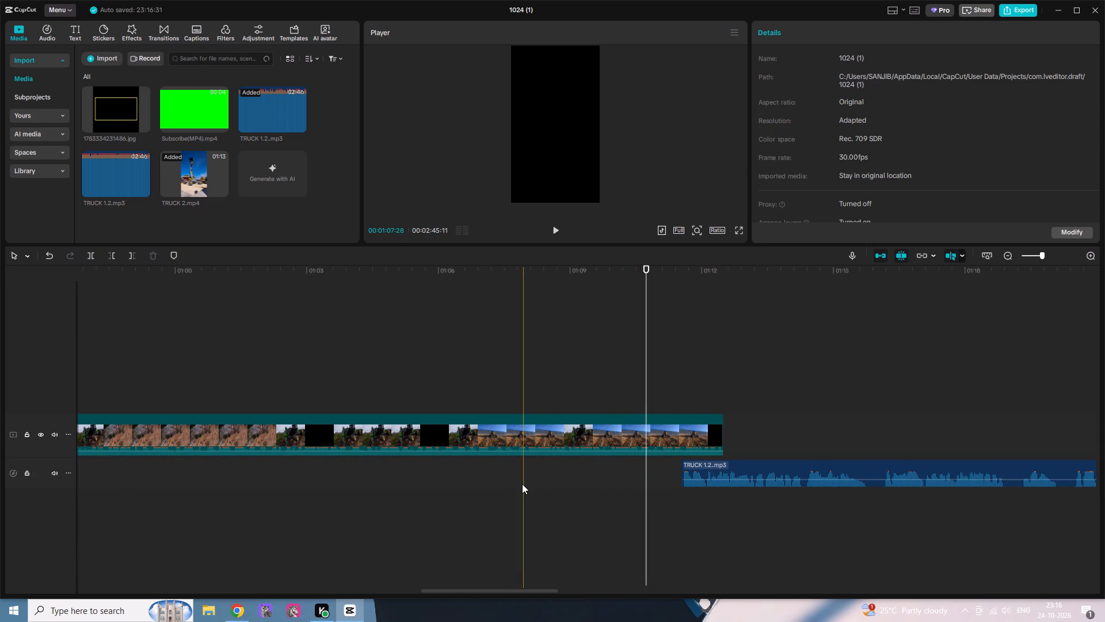
pyautogui.rightClick(523, 484)
pyautogui.click(556, 510)
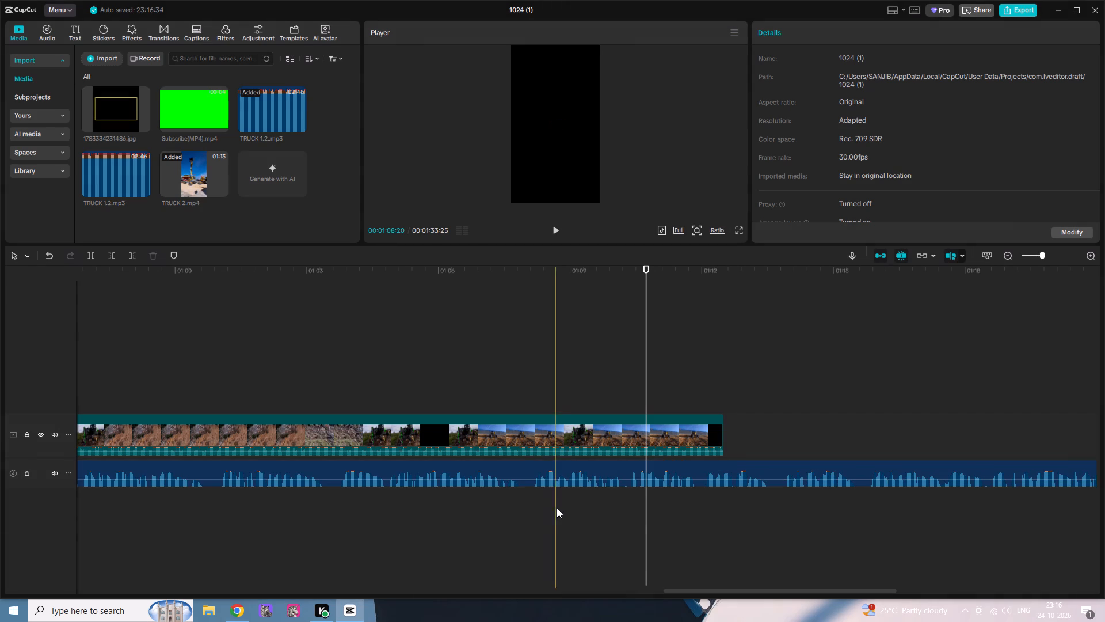
# Return the playhead to the start of the timeline, at 00:00:00:00.
pyautogui.keyDown('ctrl'); pyautogui.scroll(-20, 446, 522); pyautogui.keyUp('ctrl')
pyautogui.keyDown('ctrl'); pyautogui.scroll(-3, 446, 522); pyautogui.keyUp('ctrl')
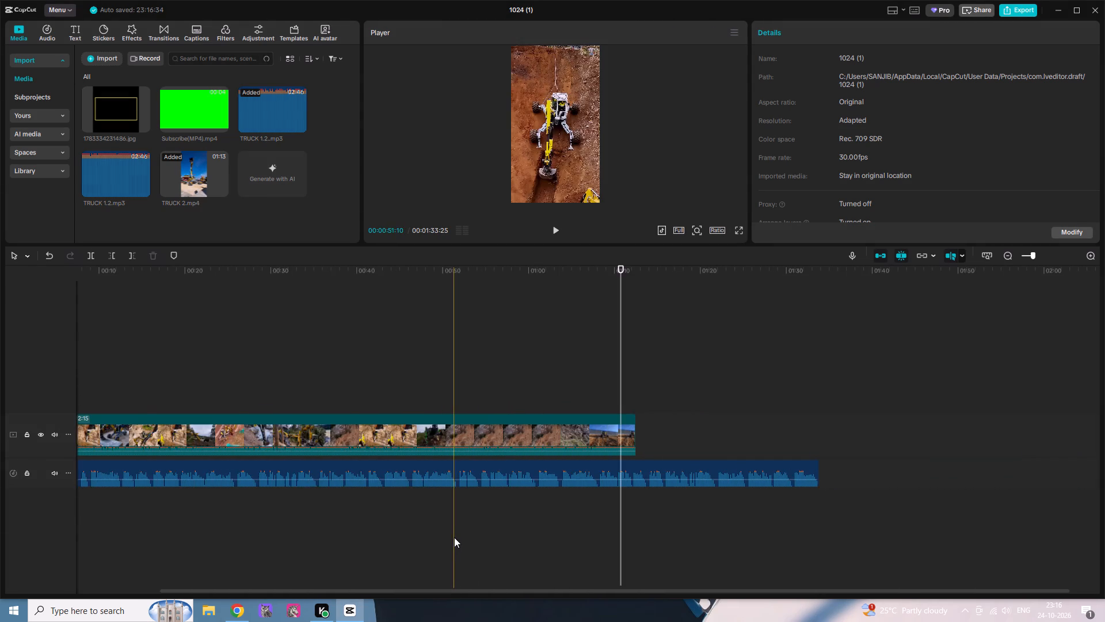
pyautogui.keyDown('ctrl'); pyautogui.scroll(-6, 454, 537); pyautogui.keyUp('ctrl')
pyautogui.moveTo(463, 589); pyautogui.dragTo(345, 582)
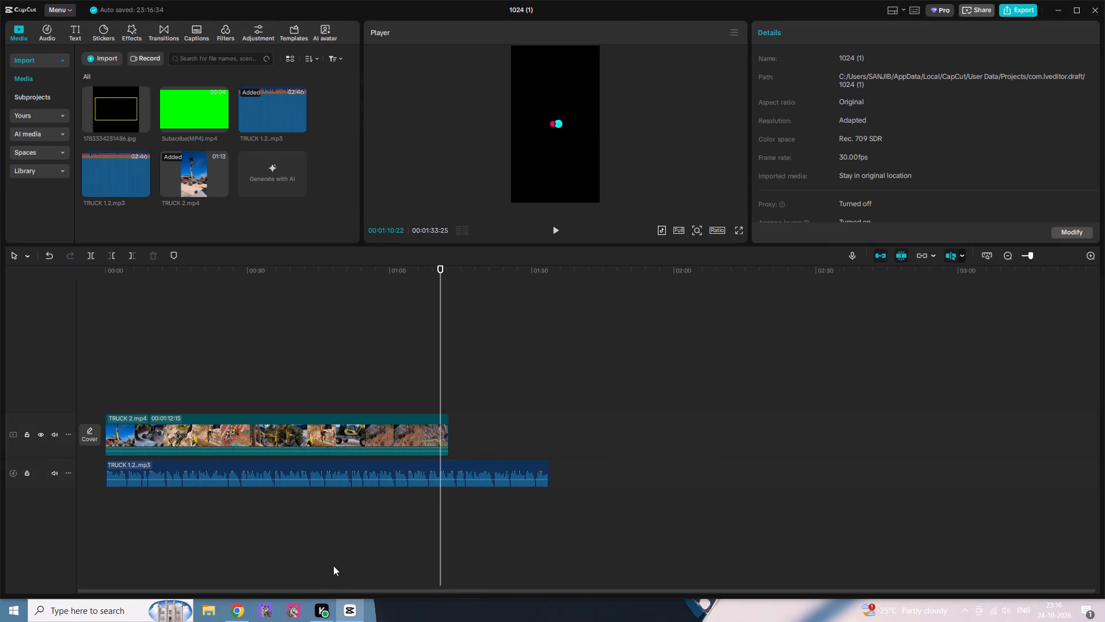
pyautogui.moveTo(109, 270); pyautogui.dragTo(97, 271)
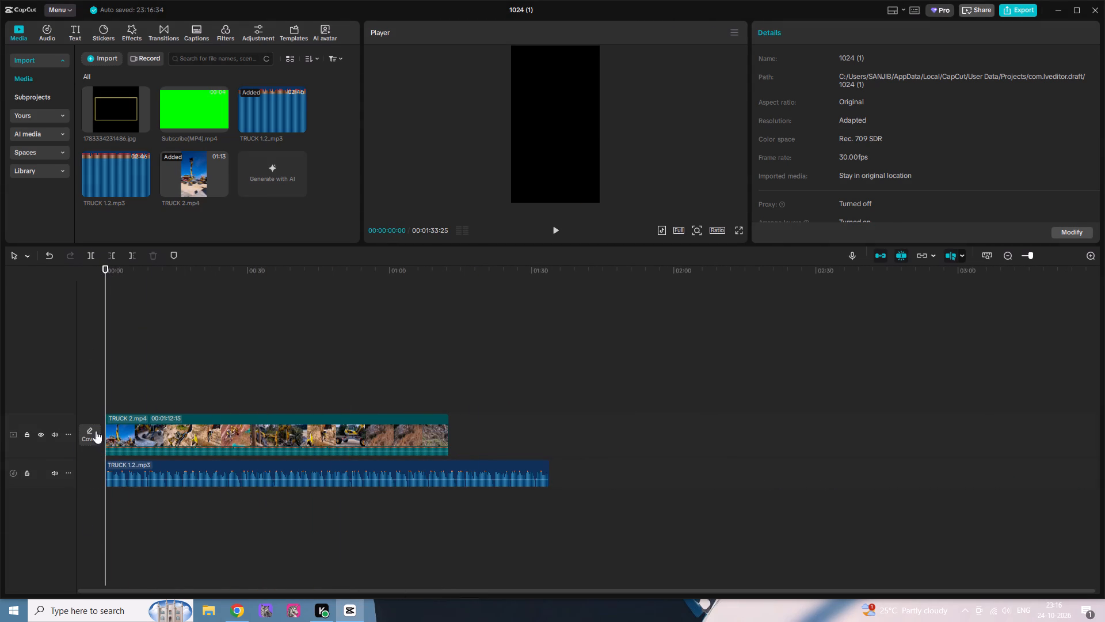
pyautogui.keyDown('ctrl'); pyautogui.scroll(6, 86, 527); pyautogui.keyUp('ctrl')
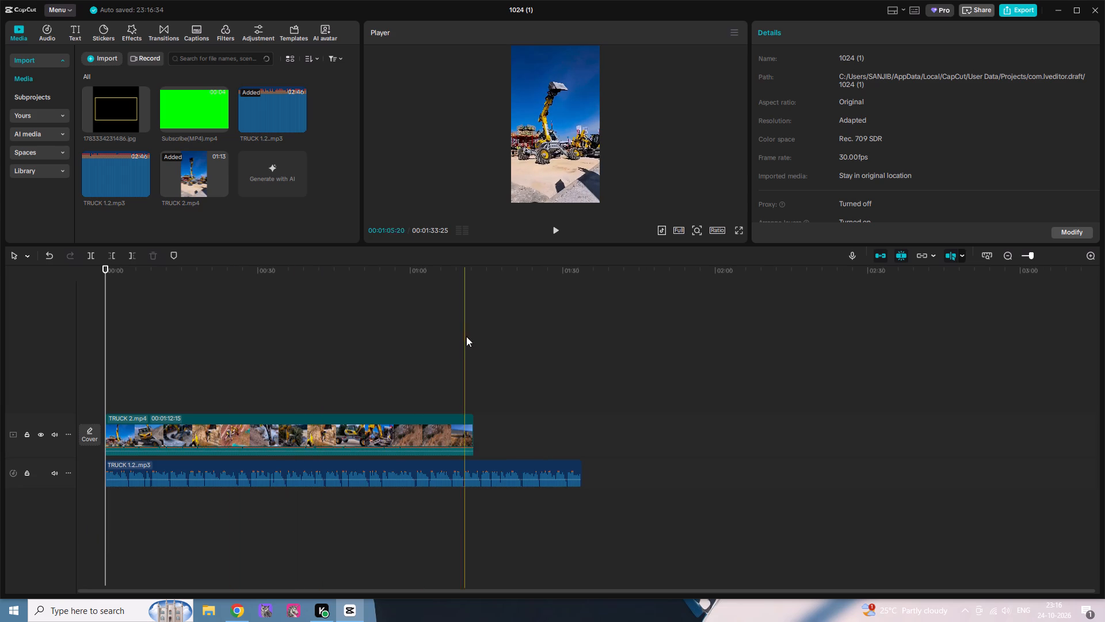